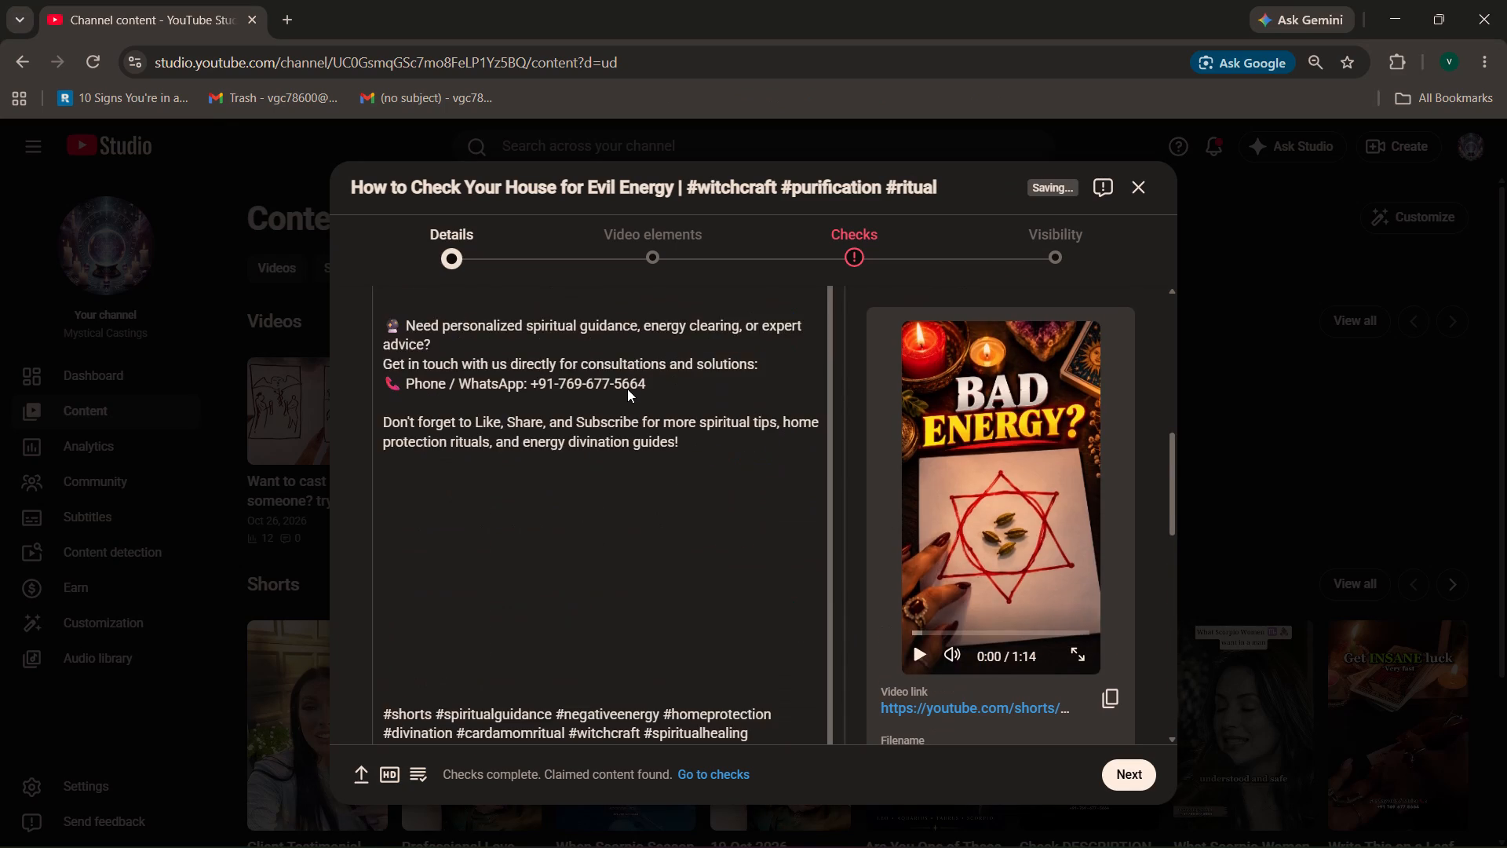
scroll(627, 389, down, 11)
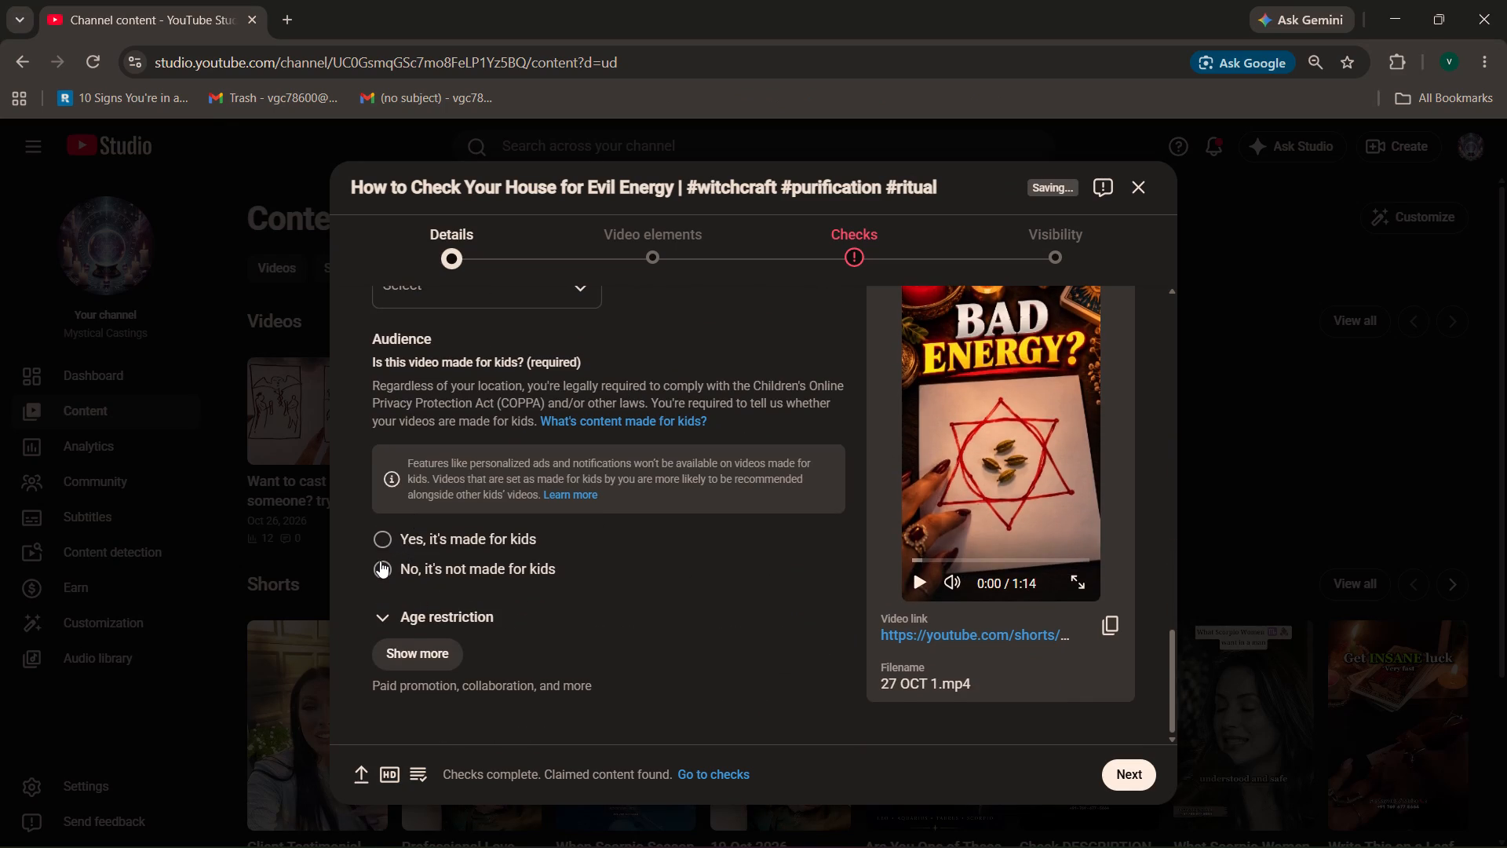
click(380, 561)
scroll(439, 541, down, 4)
click(373, 625)
scroll(504, 581, down, 6)
click(1106, 772)
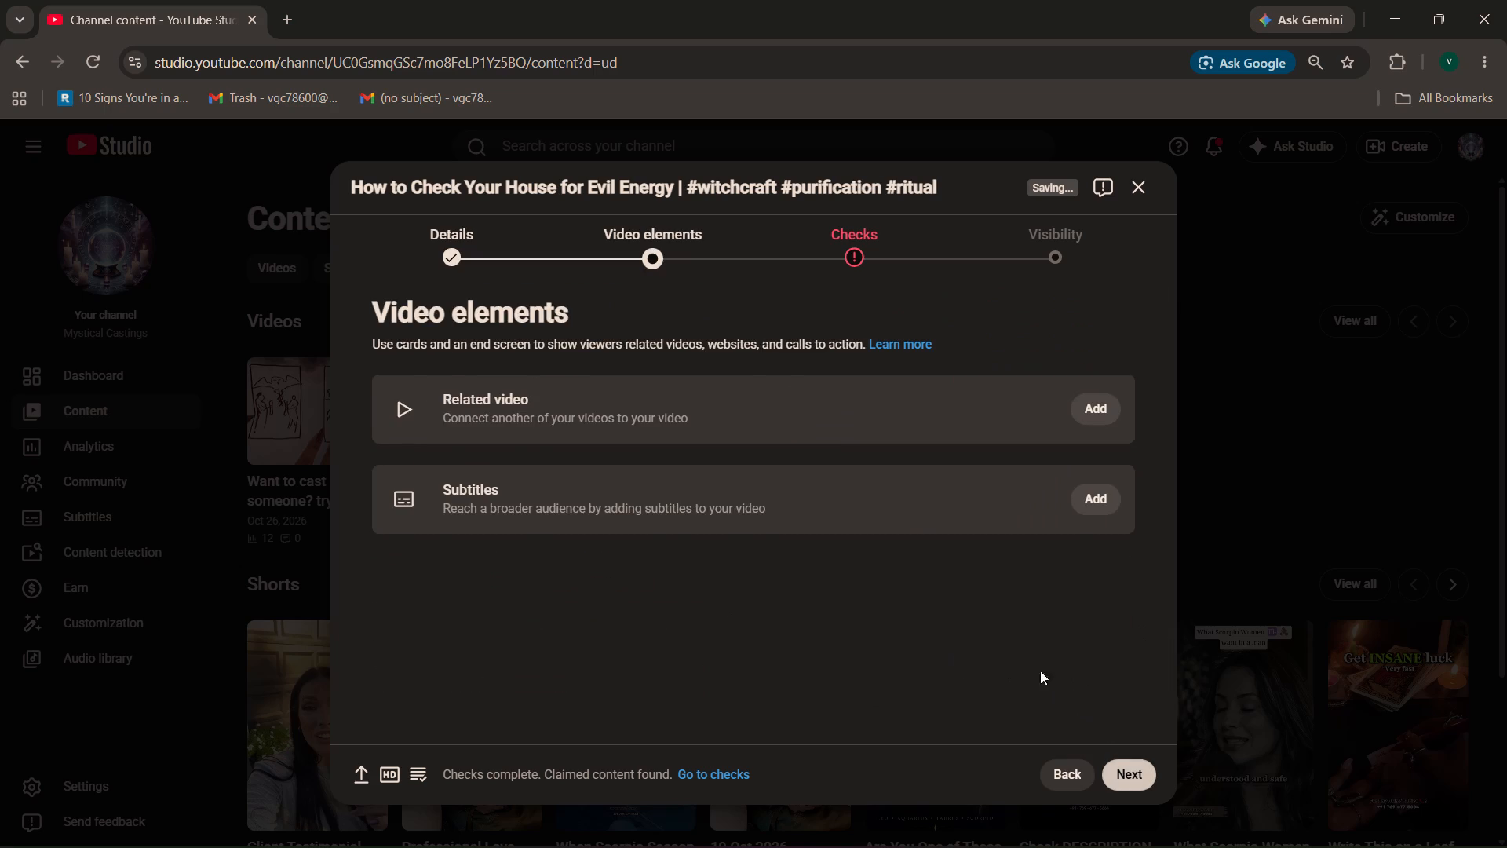
click(1122, 789)
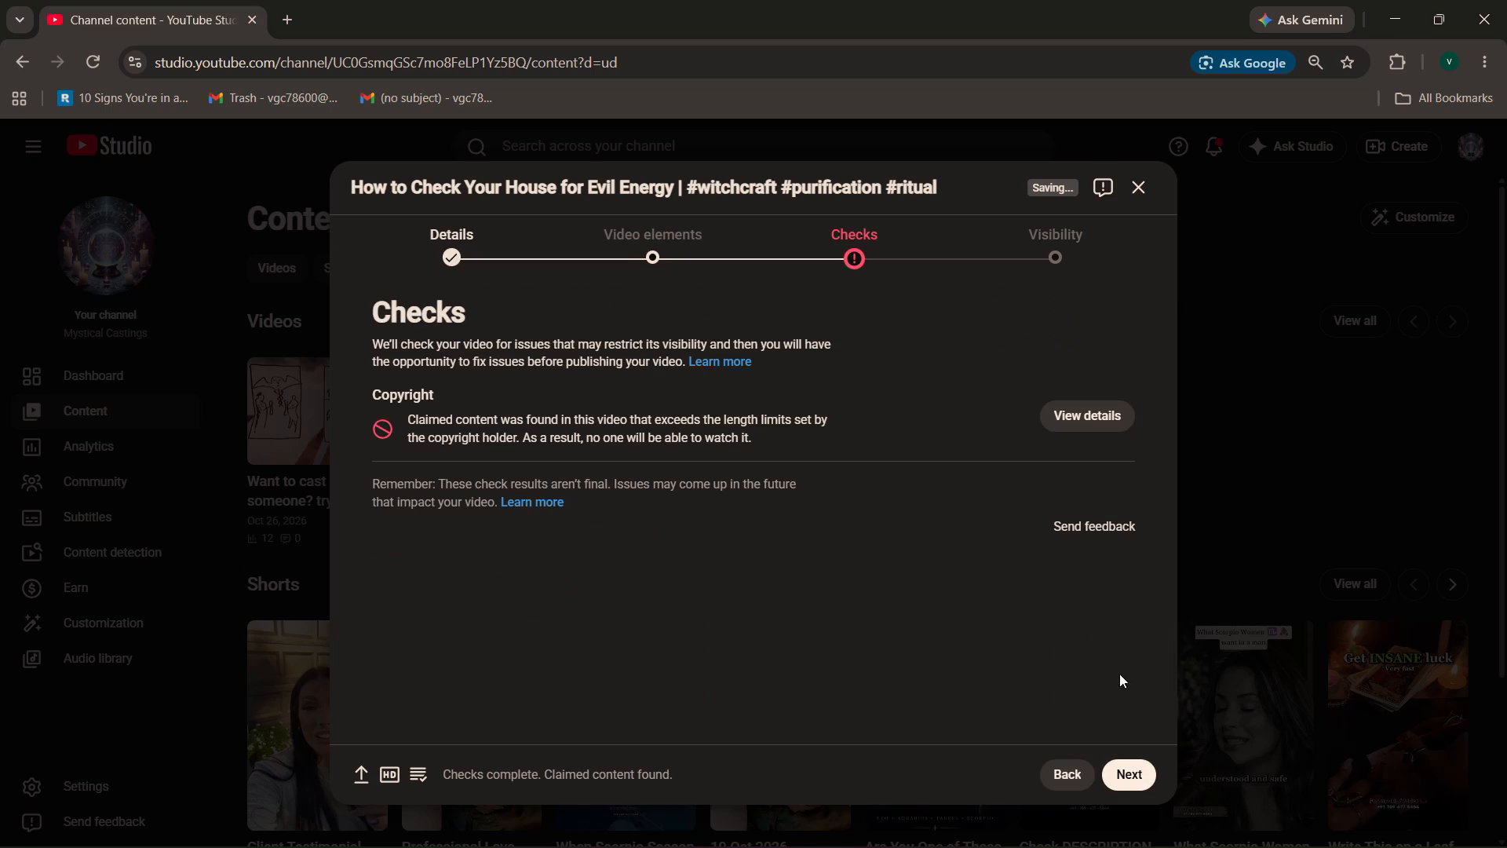
Review the copyright issue found in the checks and examine the details of the Labyrinth Of Dreams claim.
drag(432, 417, 803, 401)
click(790, 408)
drag(560, 422, 770, 443)
click(384, 461)
click(1065, 419)
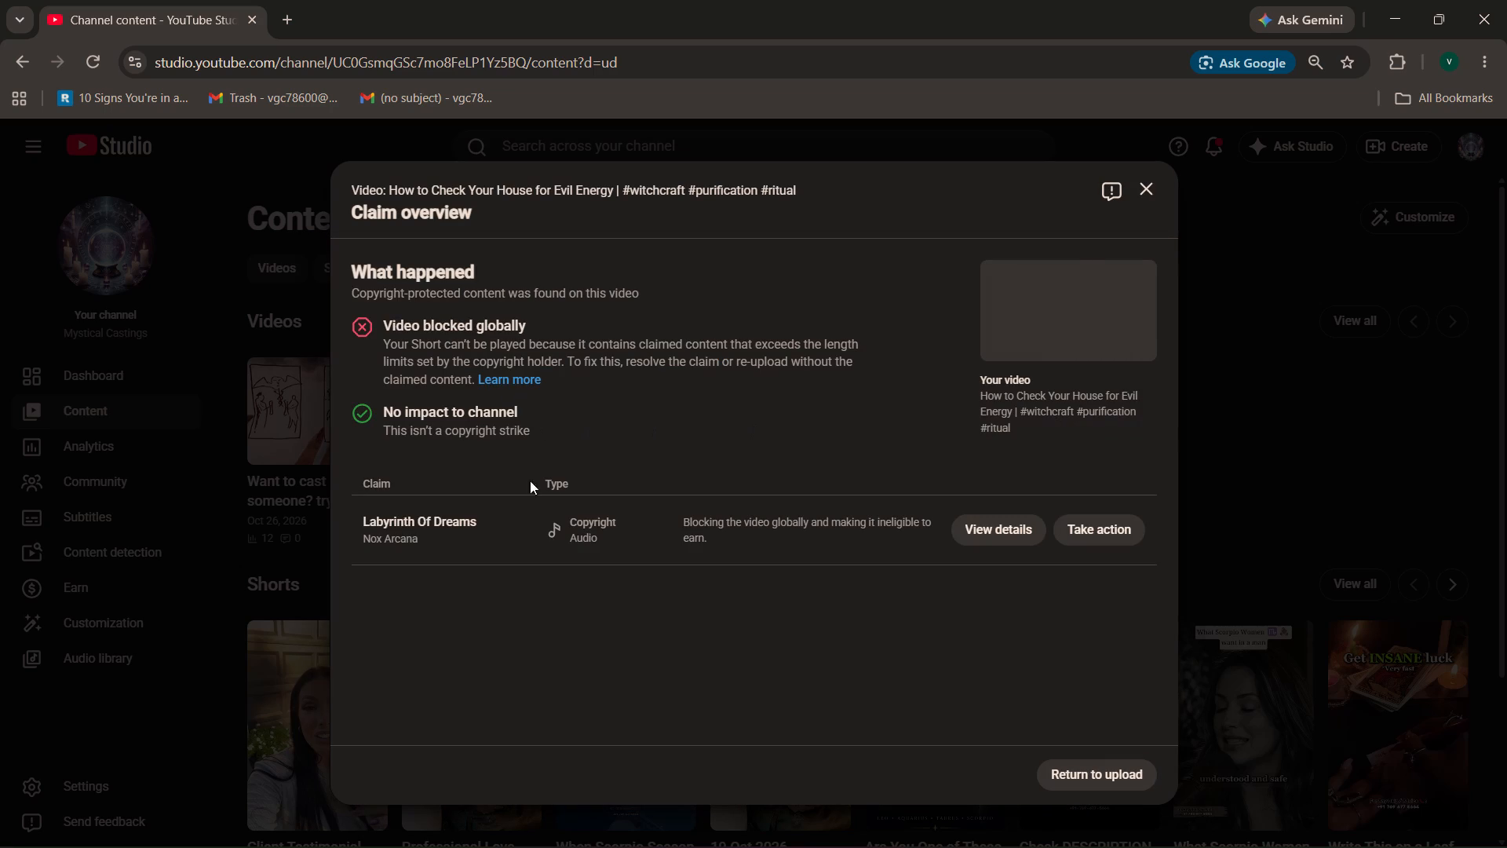
drag(389, 514, 561, 513)
click(480, 558)
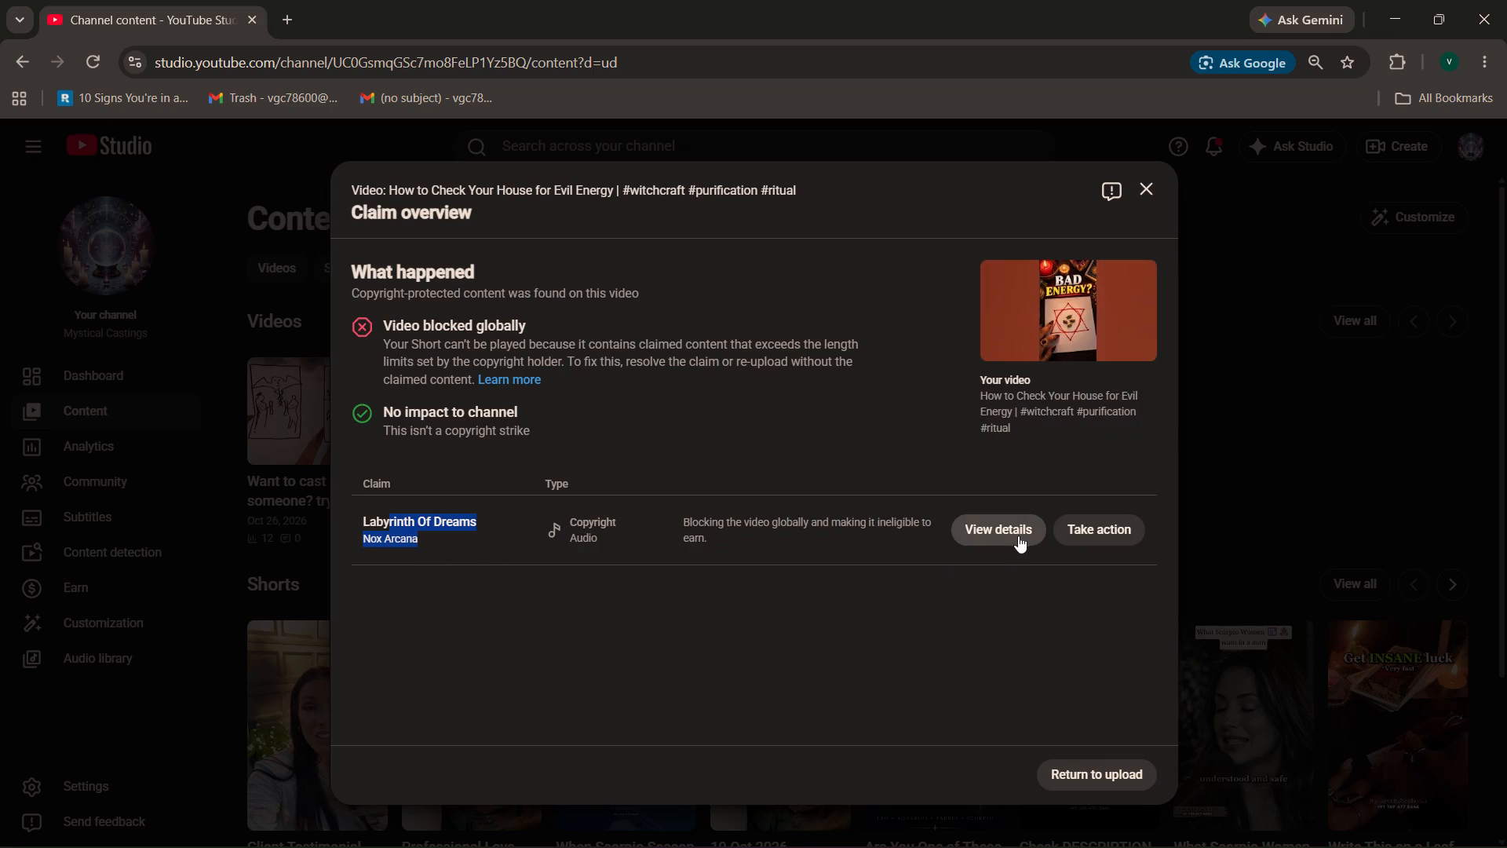
click(1018, 524)
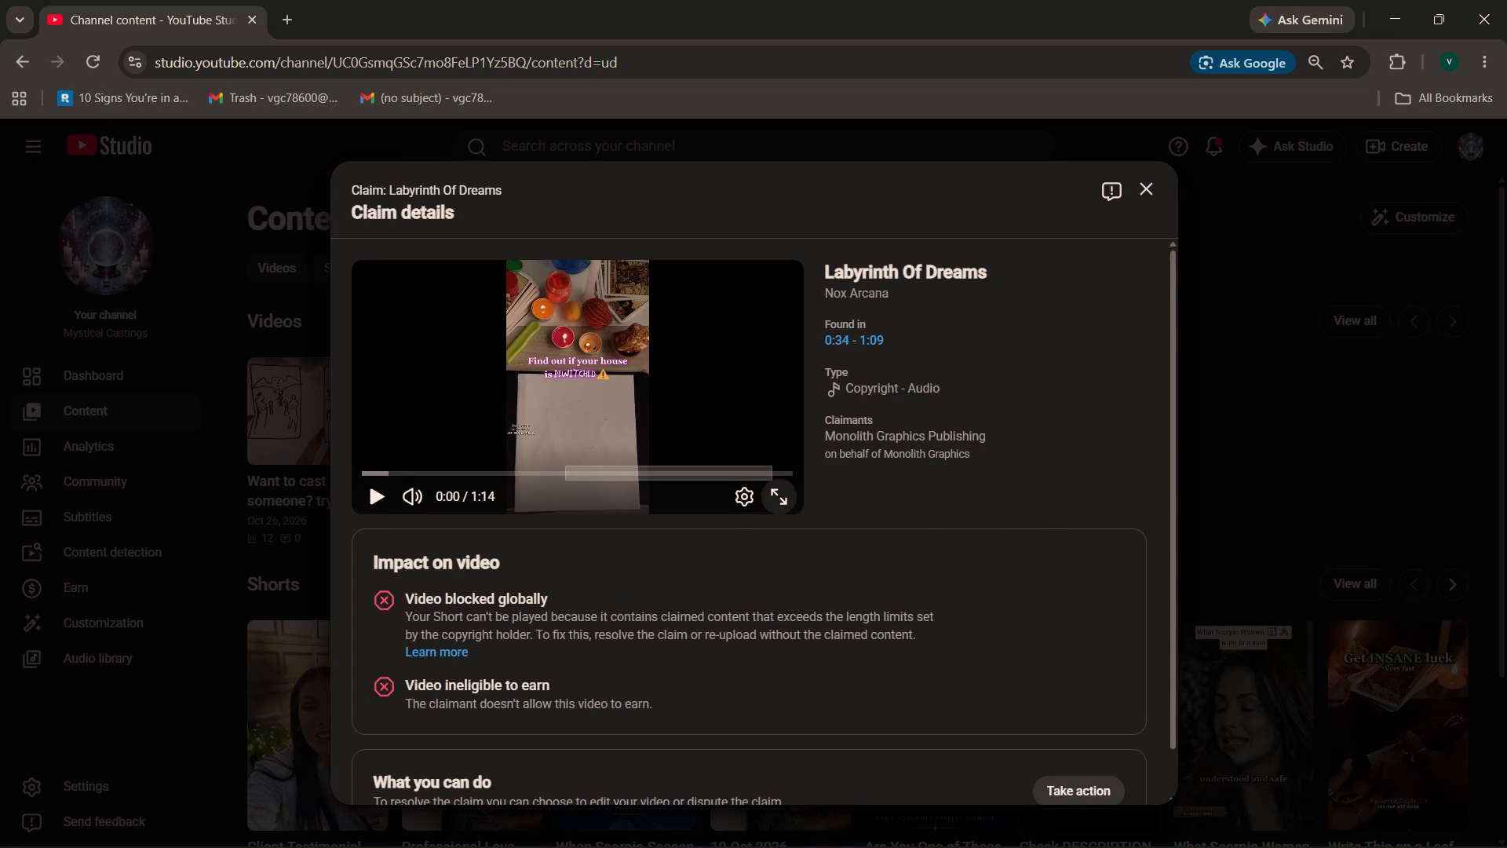
Choose Replace song as the action for resolving the Labyrinth Of Dreams claim and continue to the song editor.
scroll(611, 620, down, 4)
click(1078, 745)
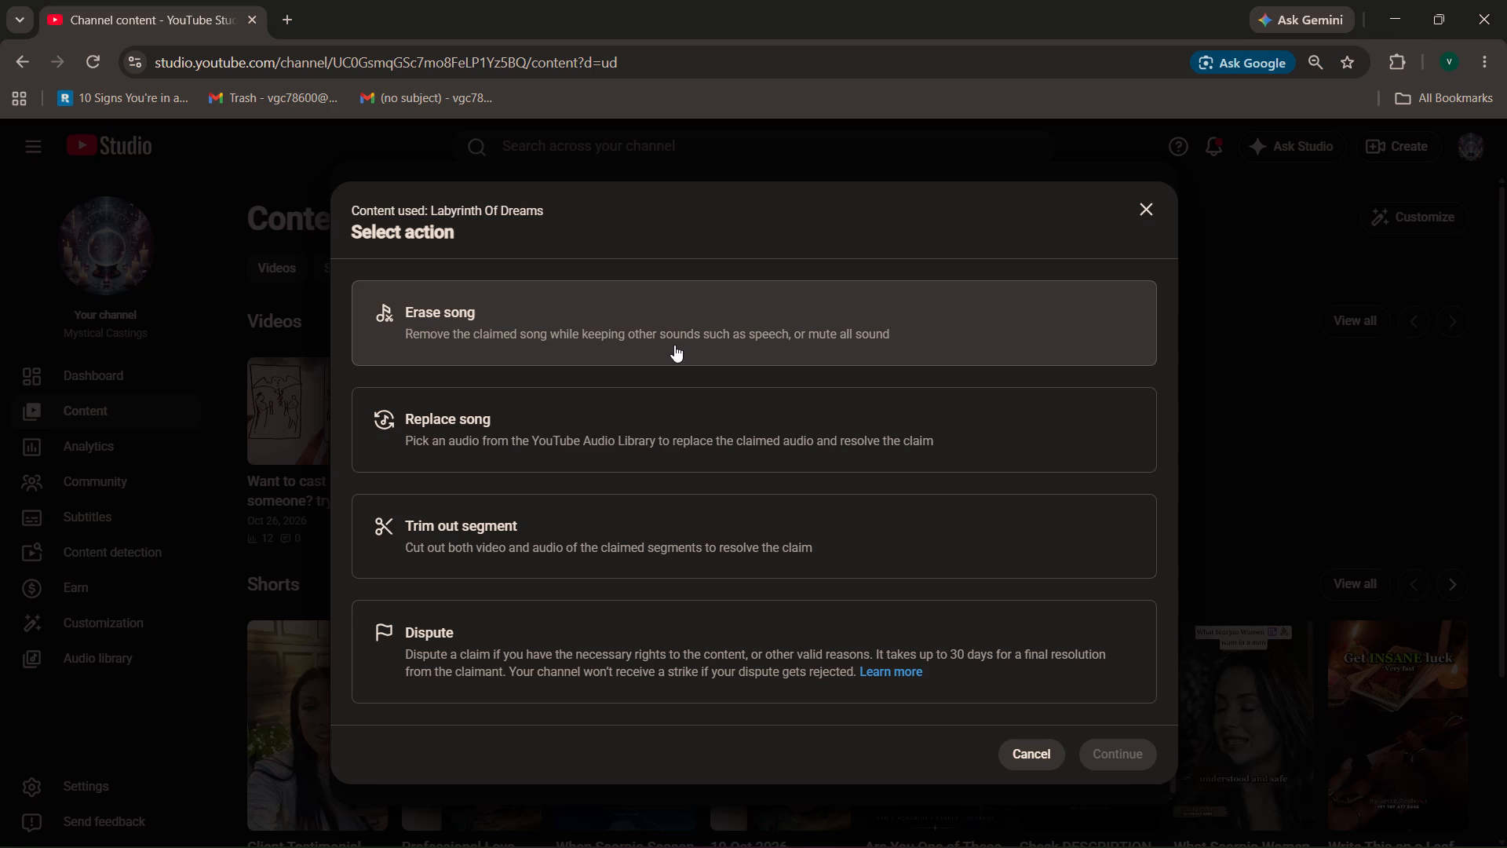
click(635, 411)
click(1096, 736)
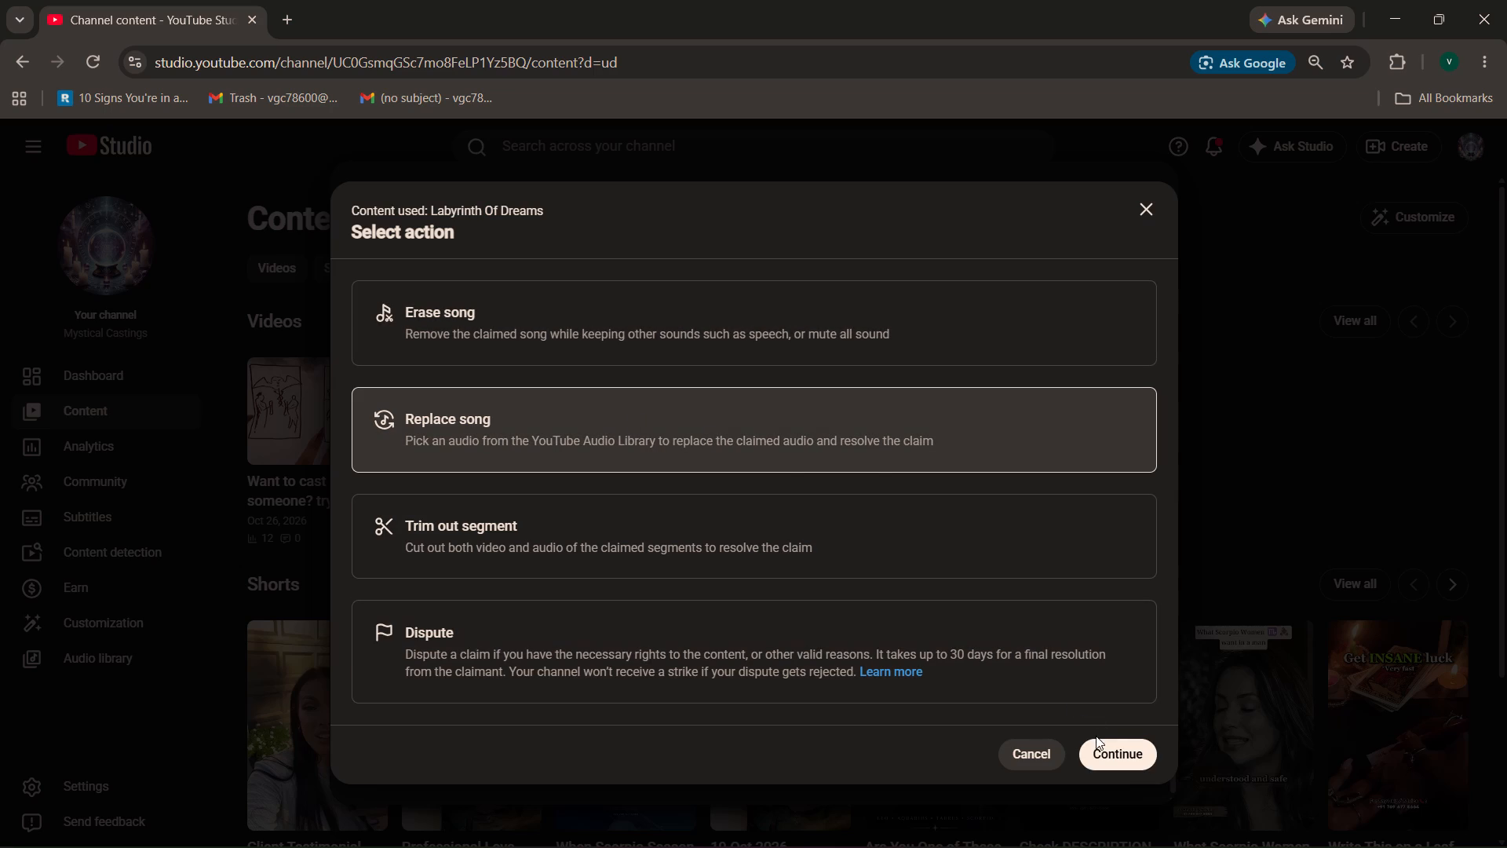
click(1105, 750)
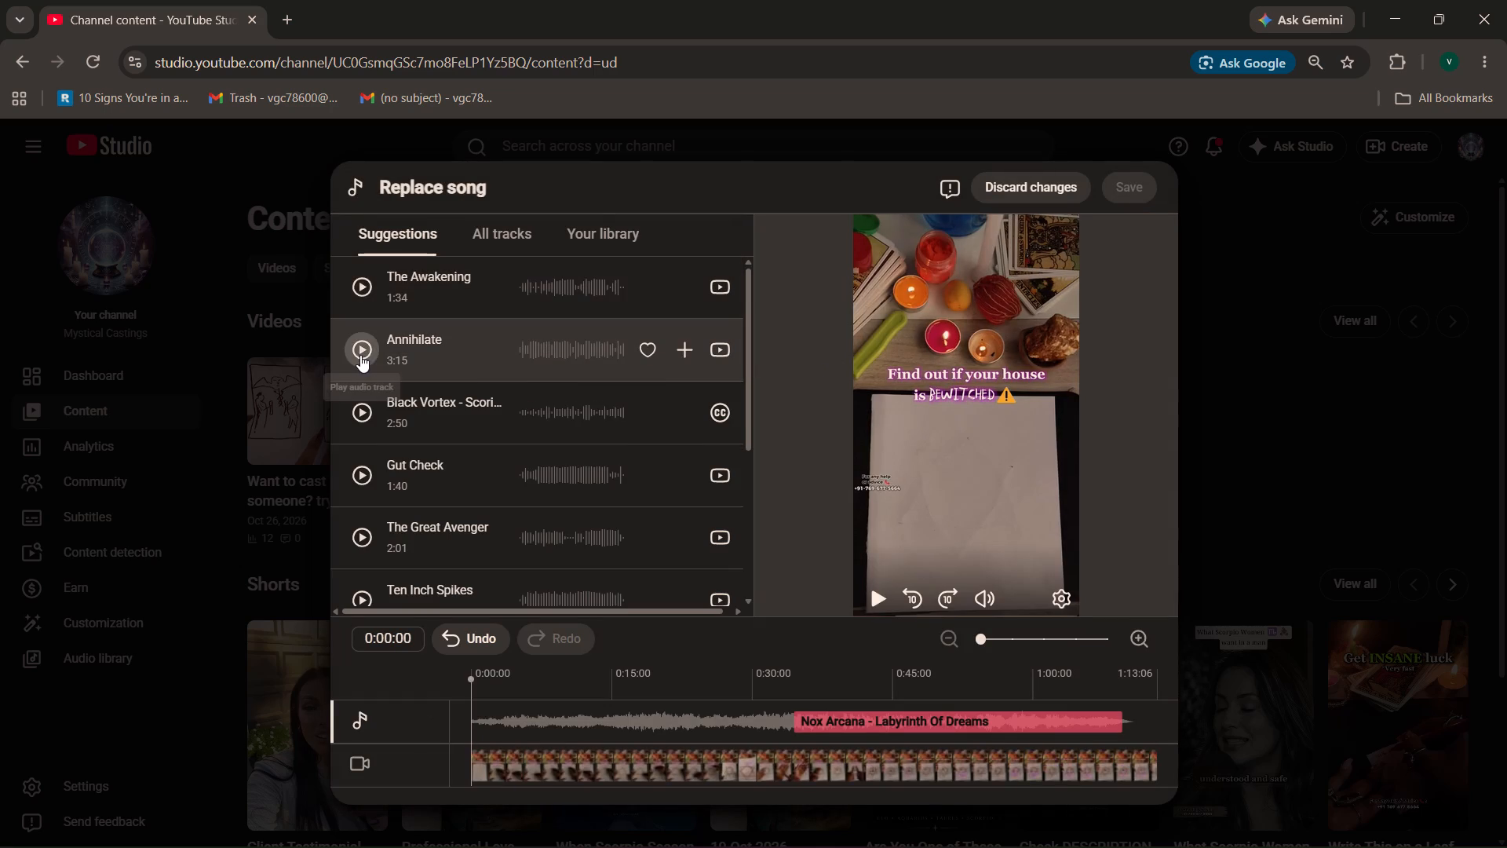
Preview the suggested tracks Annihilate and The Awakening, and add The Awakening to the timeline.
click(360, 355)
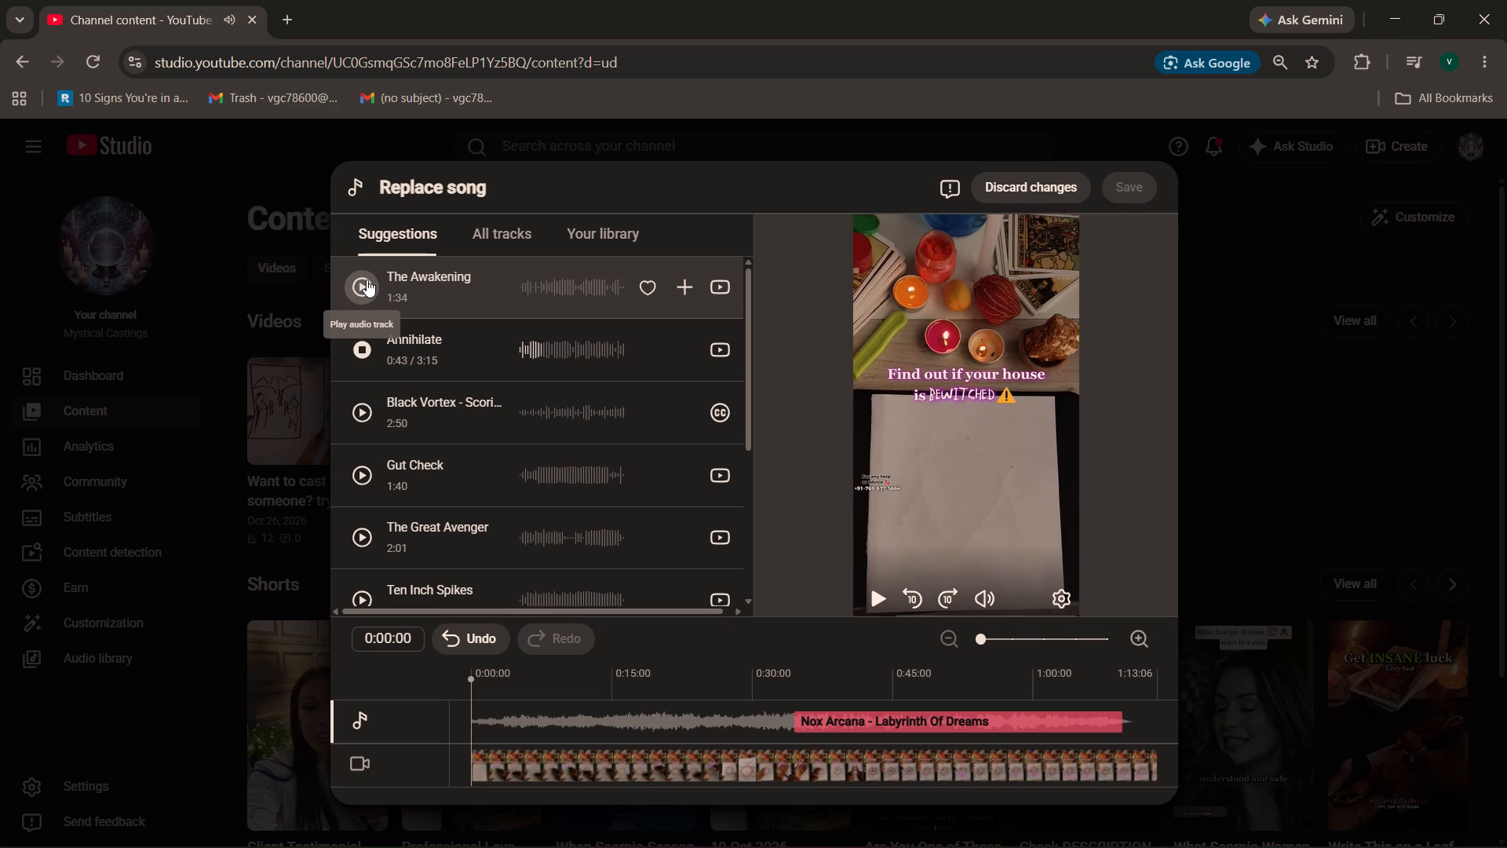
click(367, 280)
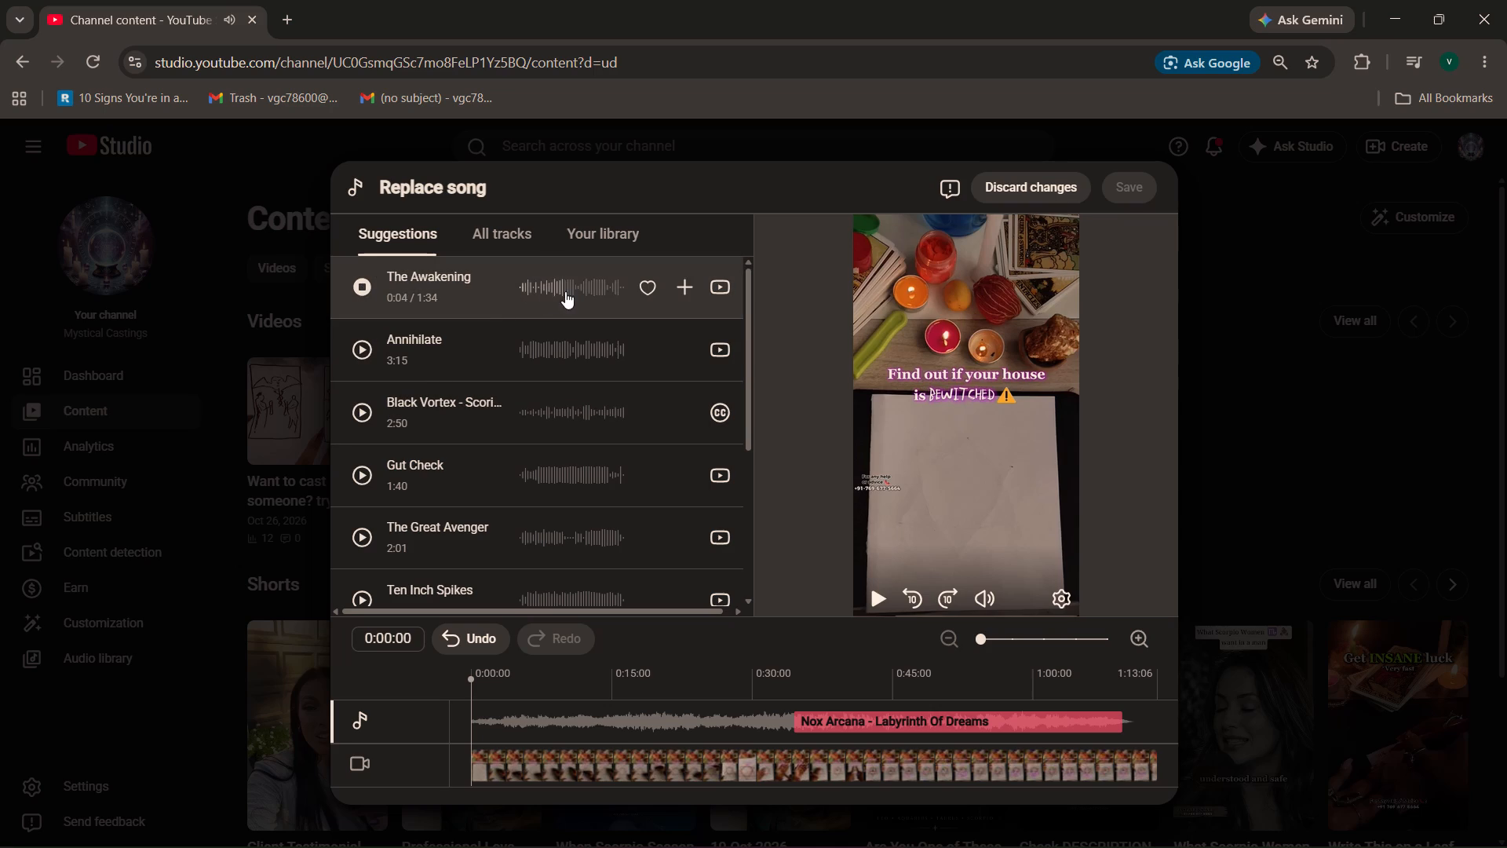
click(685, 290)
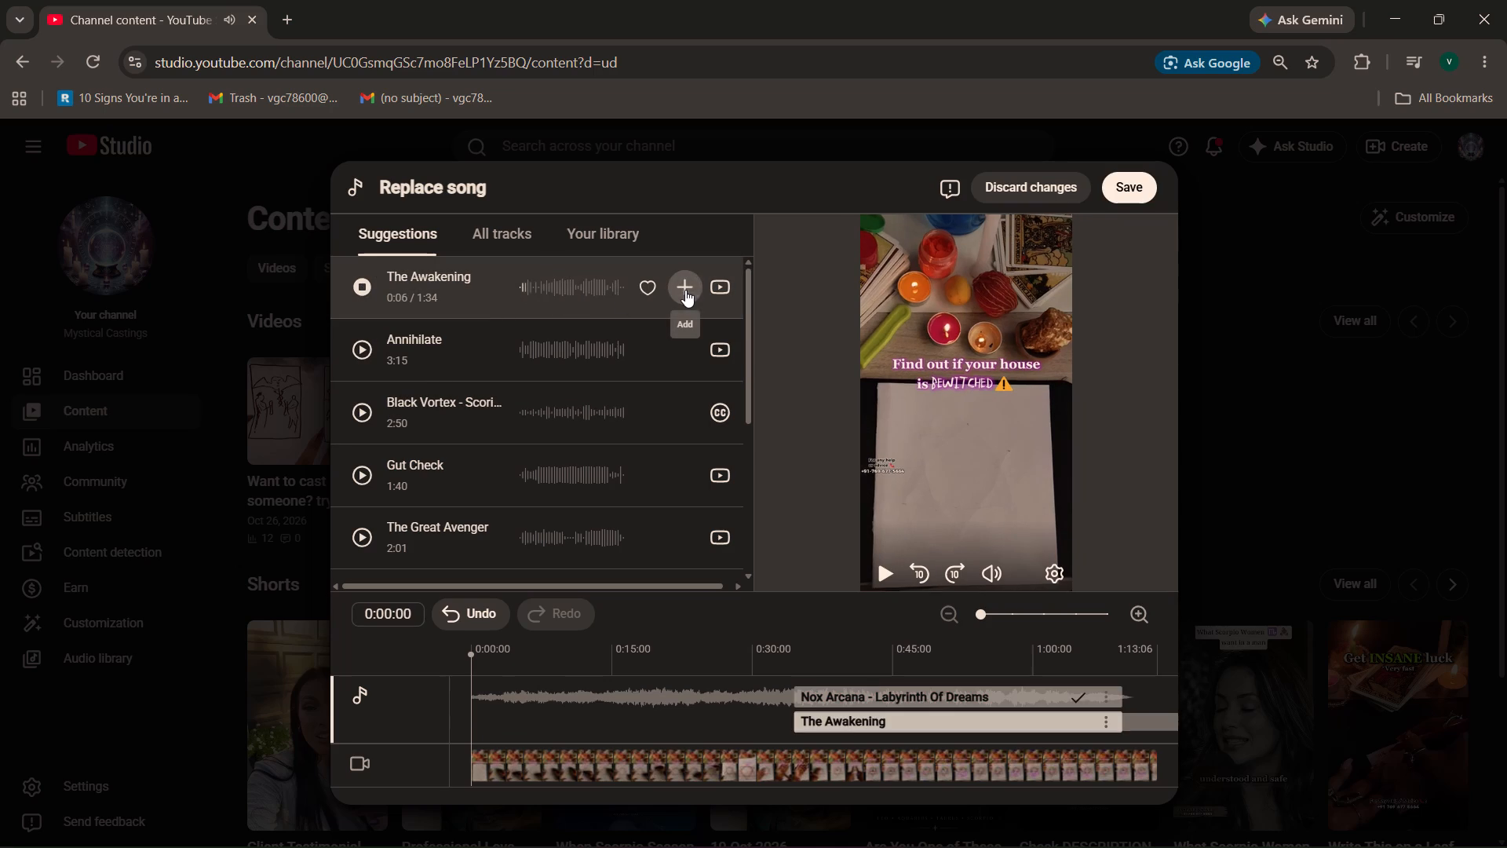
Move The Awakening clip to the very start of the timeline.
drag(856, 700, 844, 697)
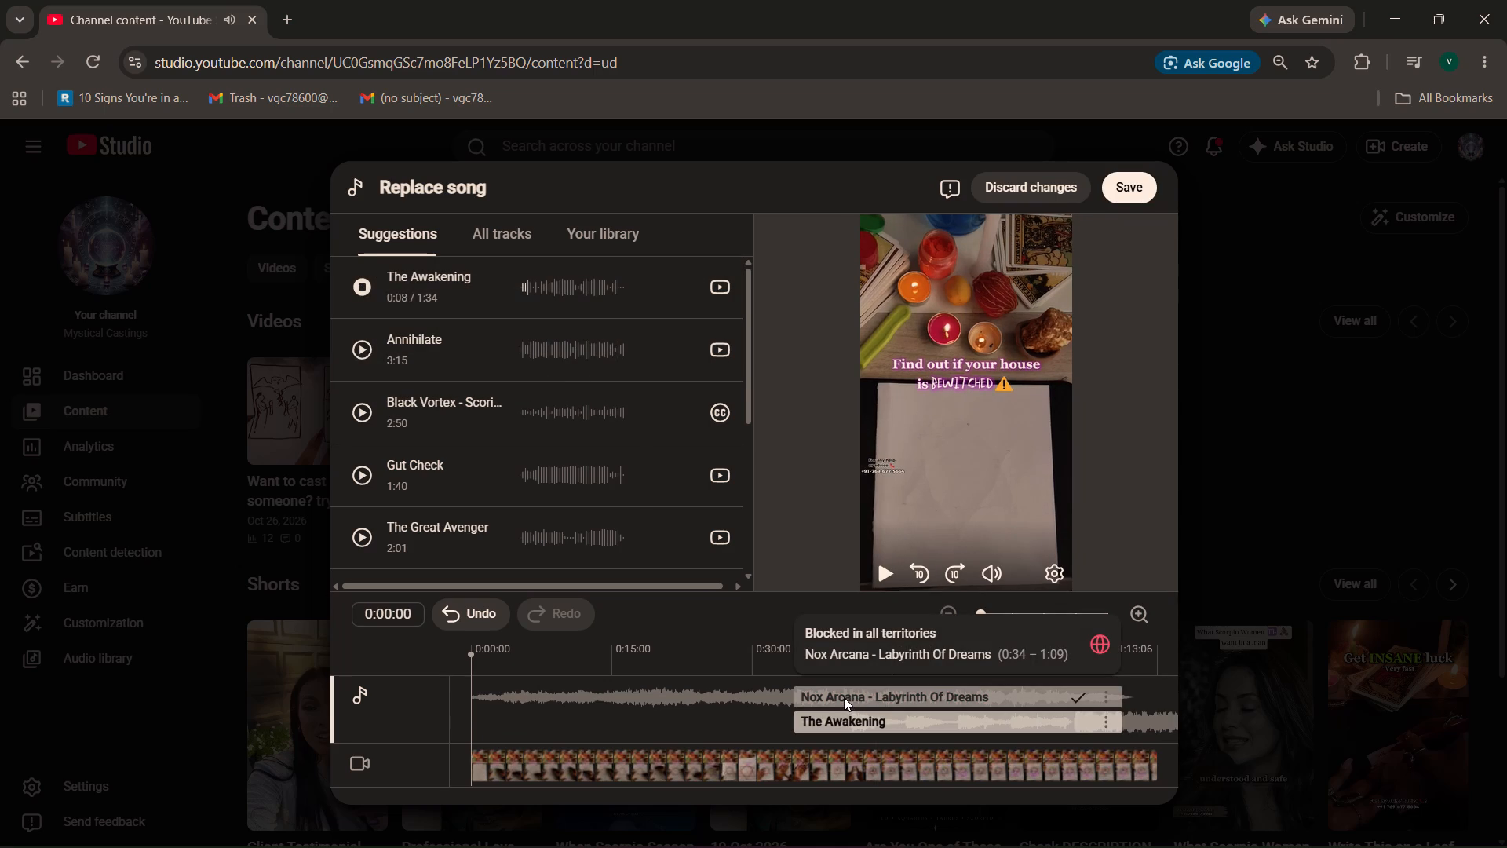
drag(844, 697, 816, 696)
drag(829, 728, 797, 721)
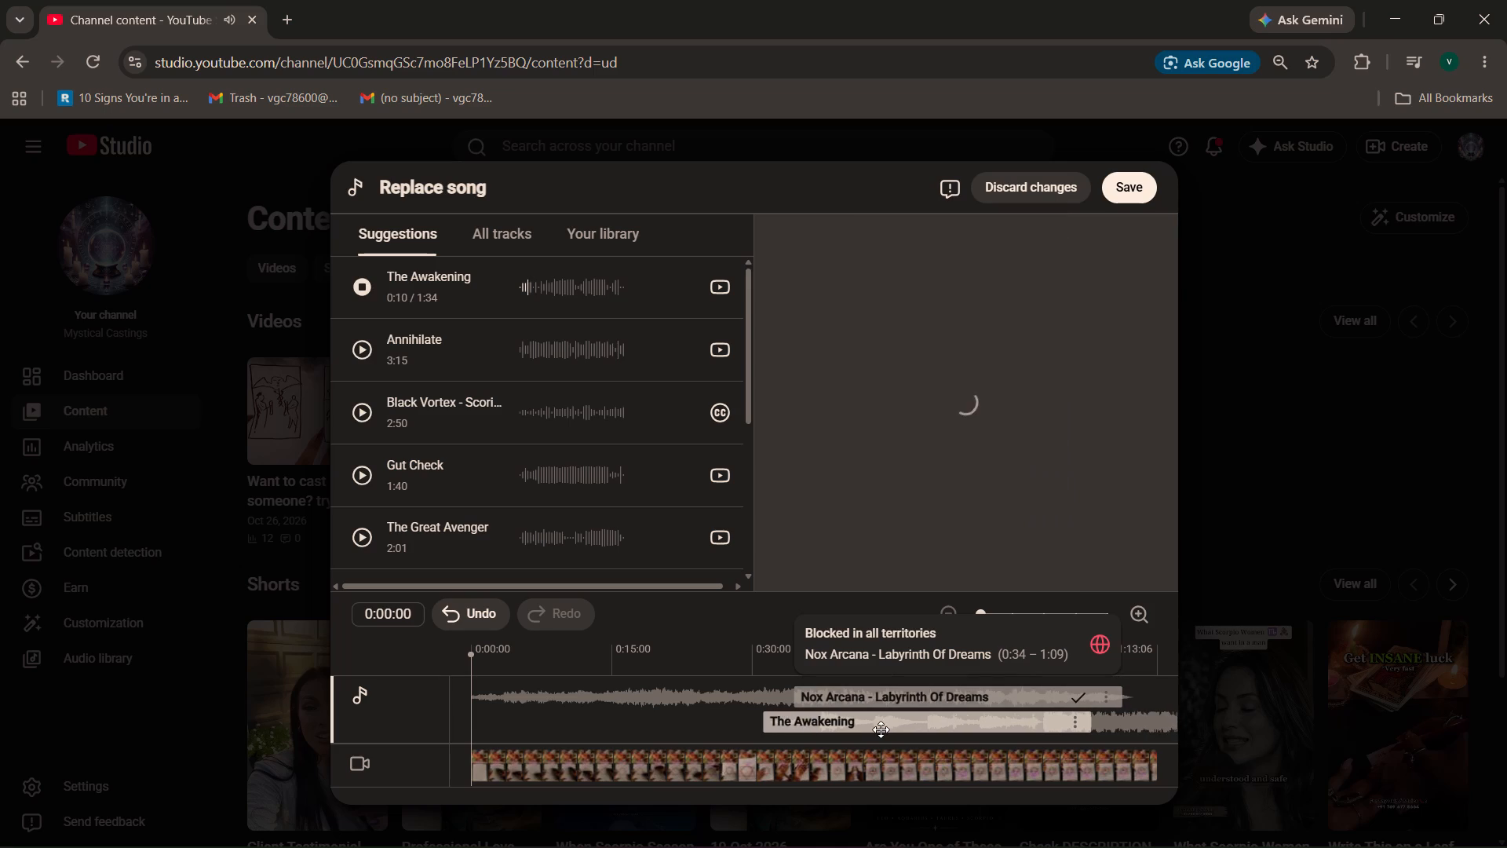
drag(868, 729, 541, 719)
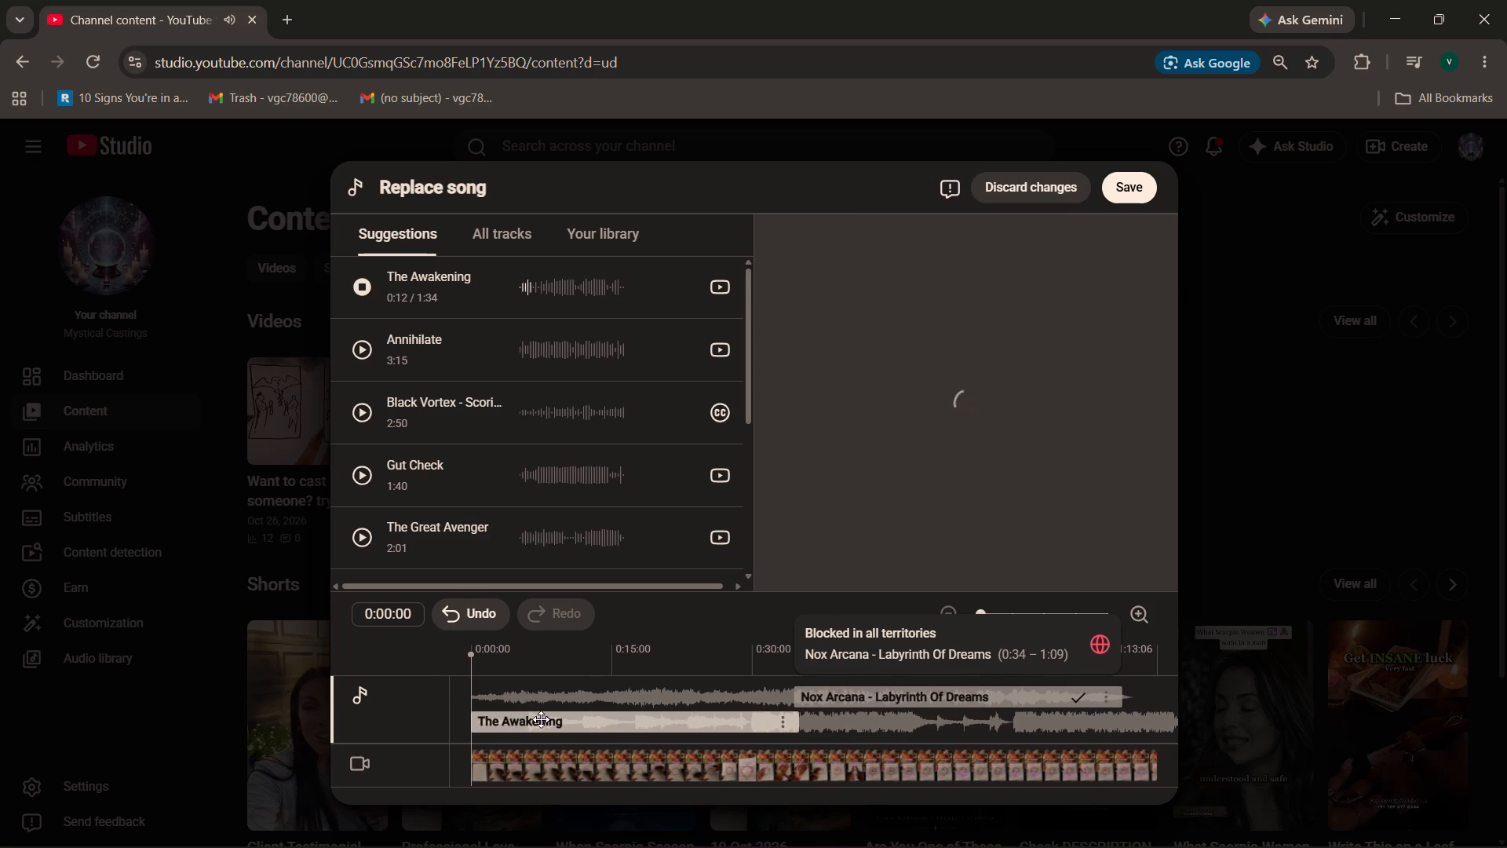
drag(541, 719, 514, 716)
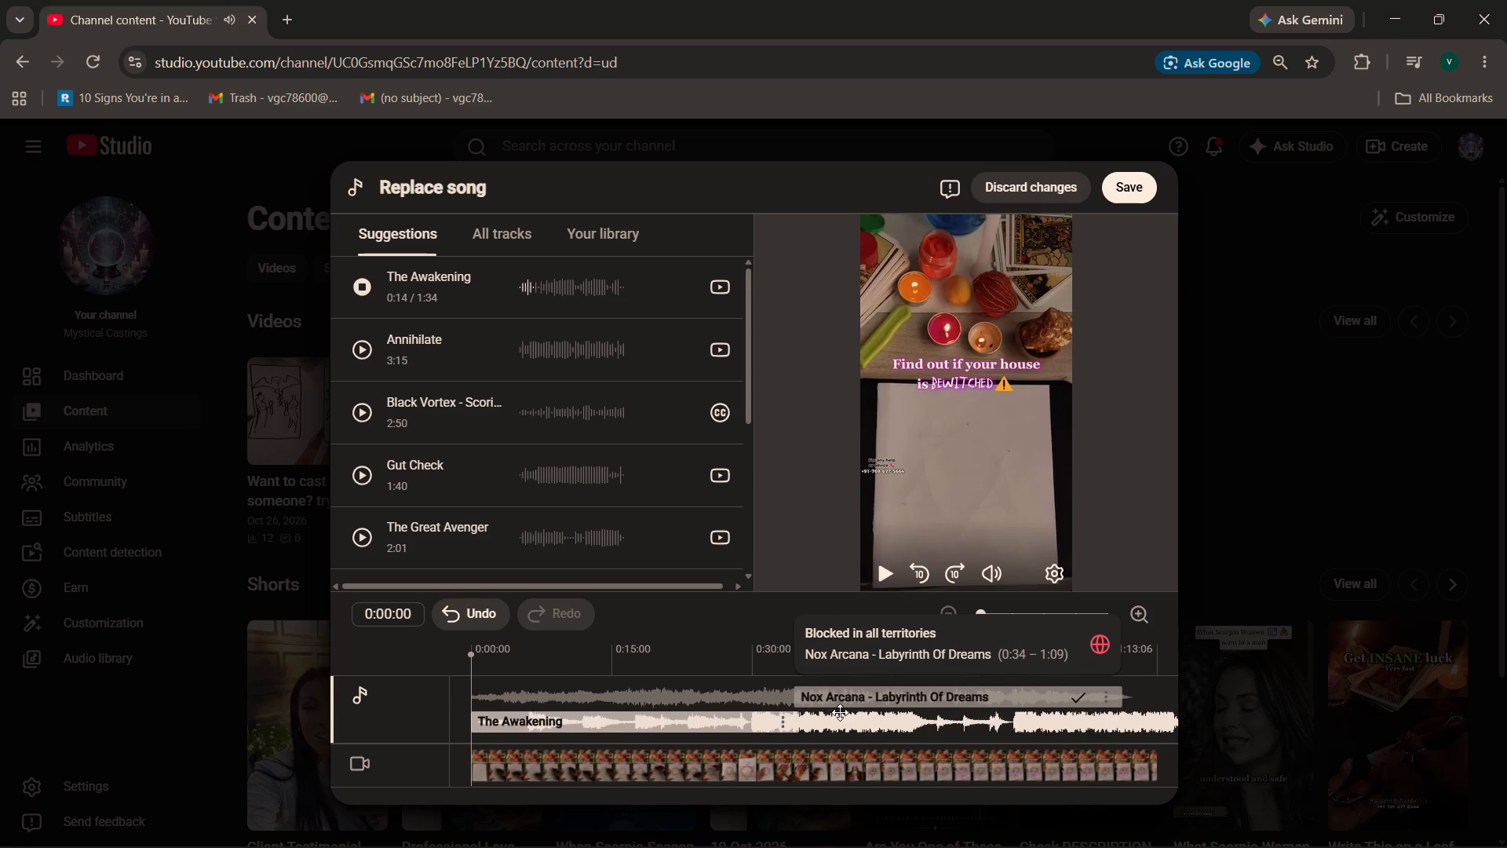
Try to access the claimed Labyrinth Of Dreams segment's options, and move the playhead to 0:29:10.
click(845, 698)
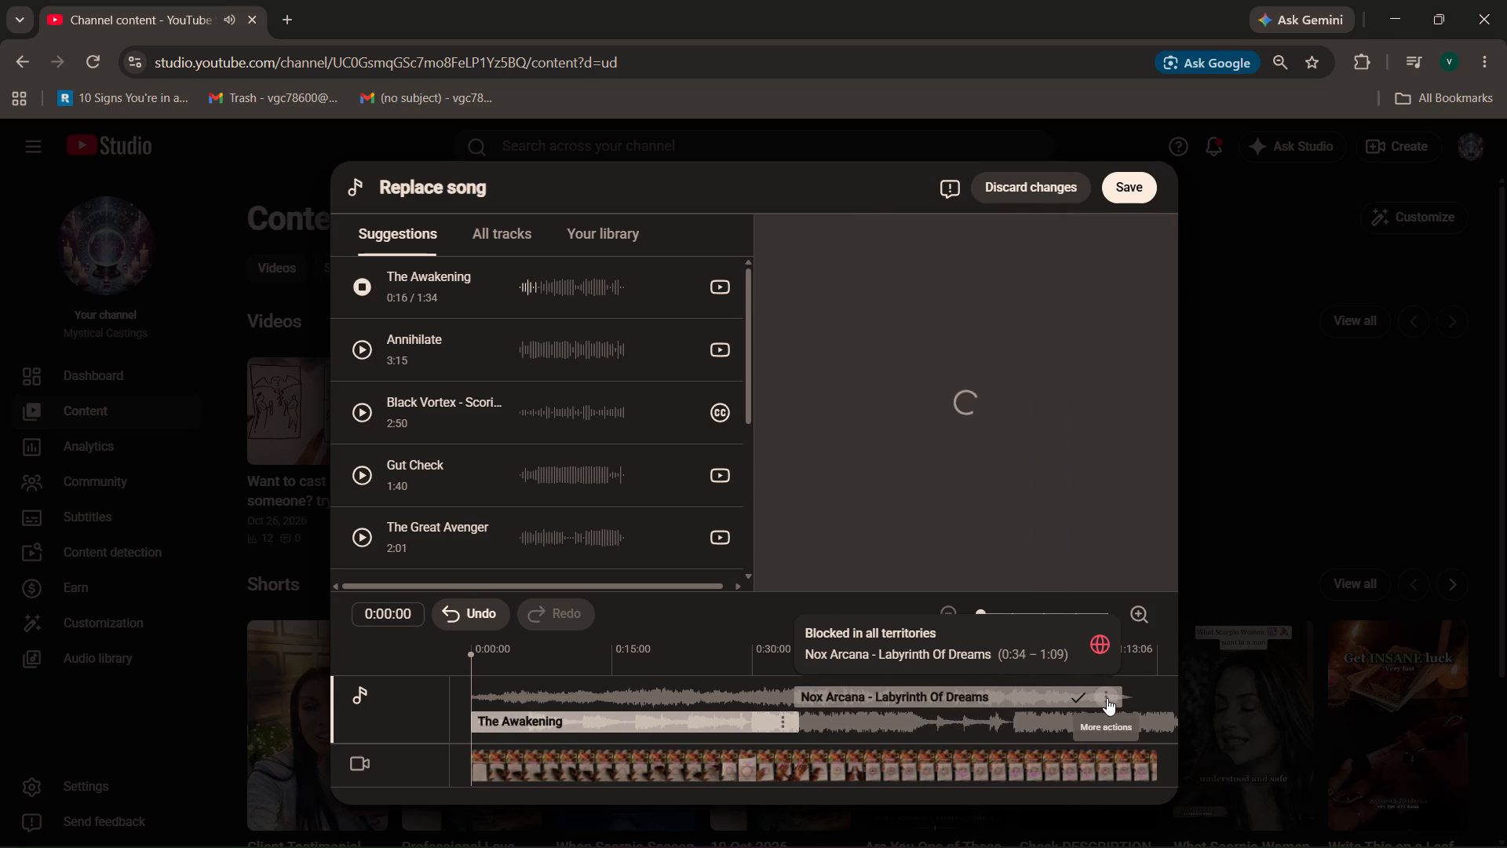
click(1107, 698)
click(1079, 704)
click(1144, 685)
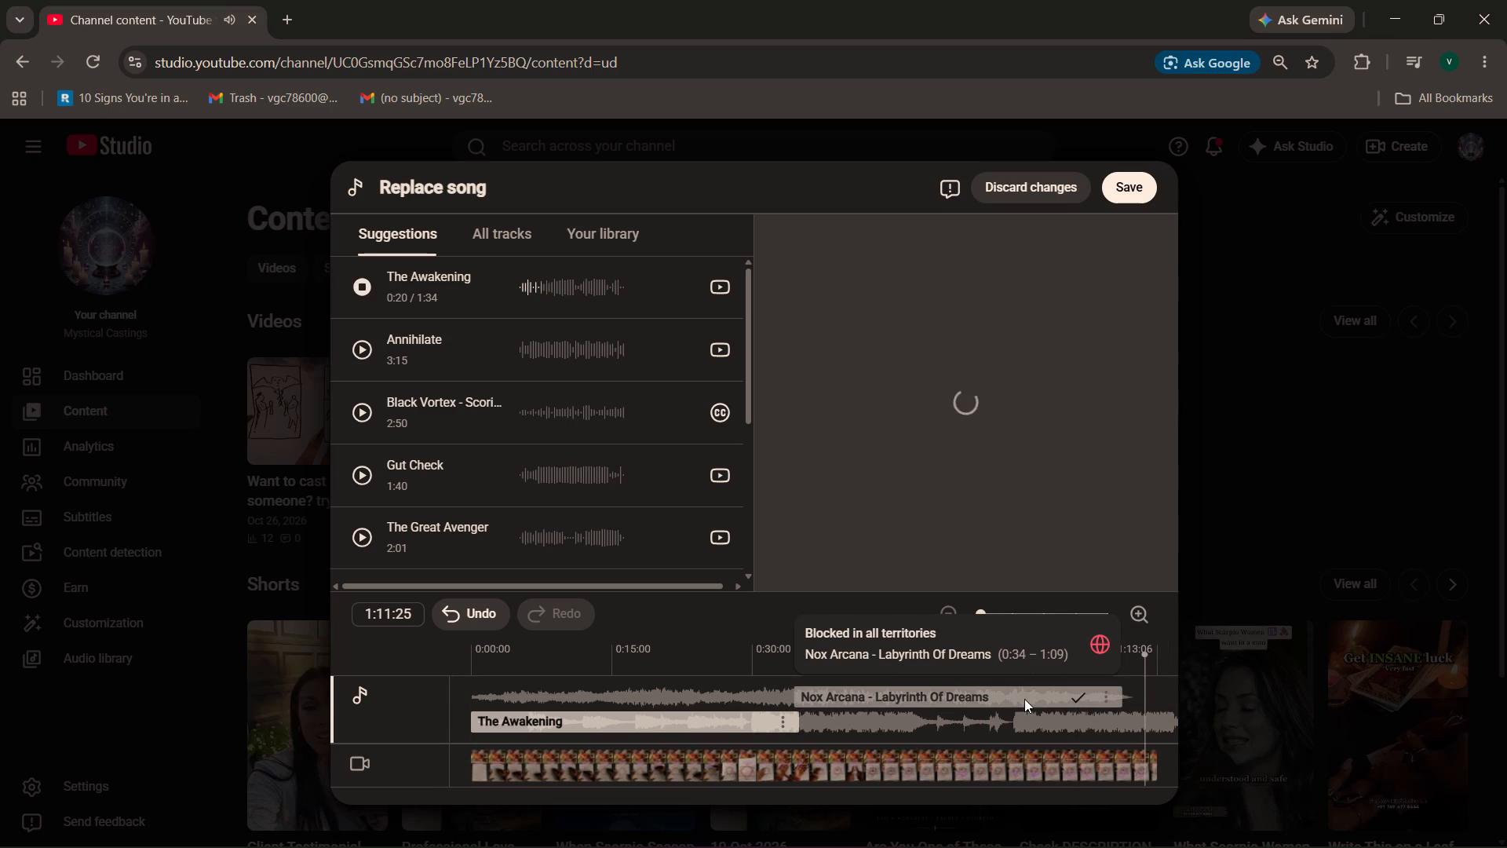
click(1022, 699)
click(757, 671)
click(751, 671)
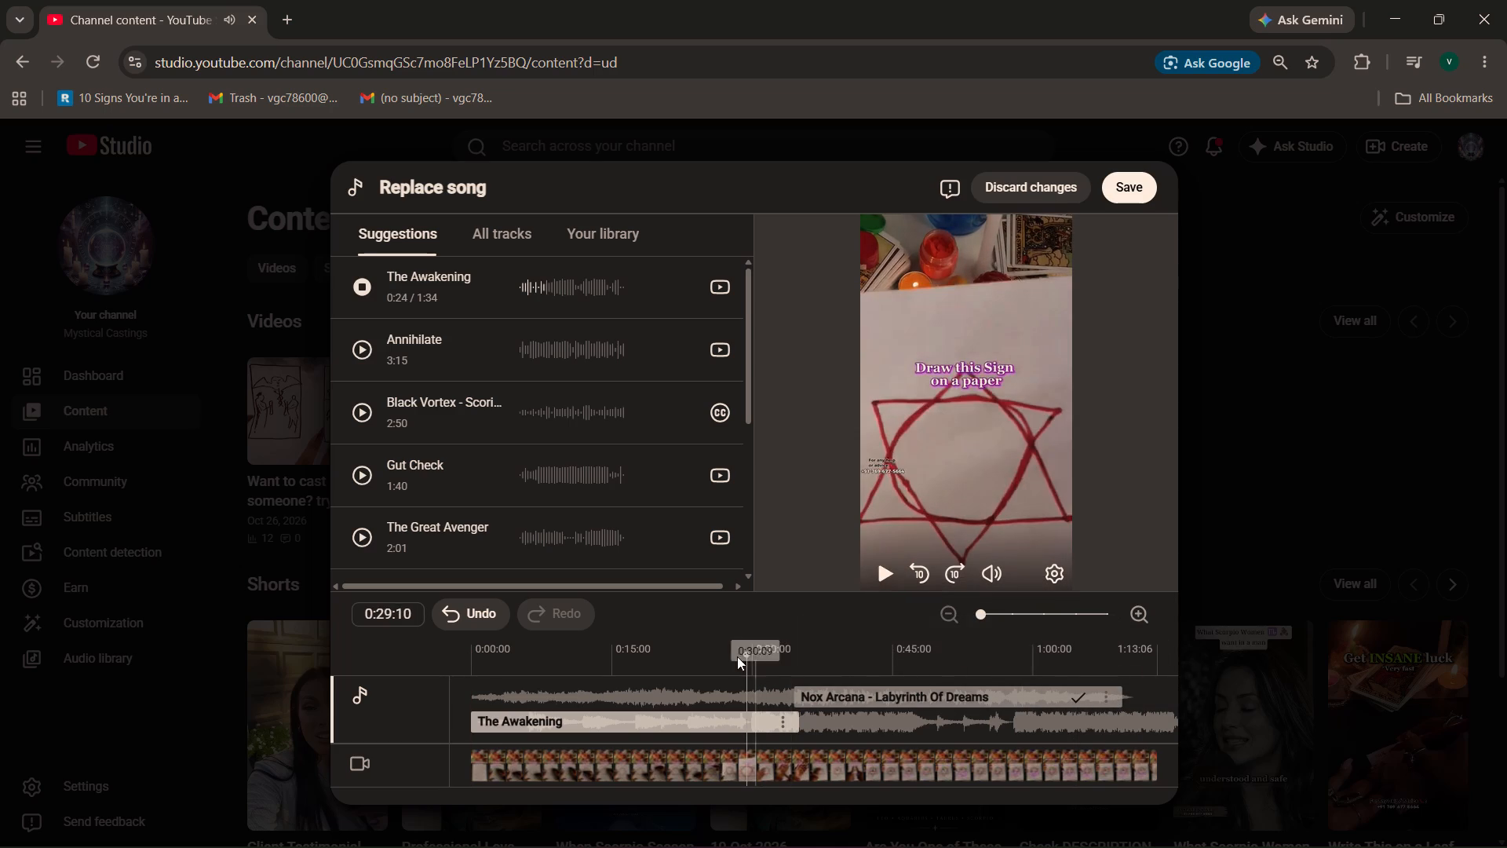
Stop The Awakening preview and sample the suggested tracks Gut Check, The Great Avenger and Ten Inch Spikes.
click(357, 293)
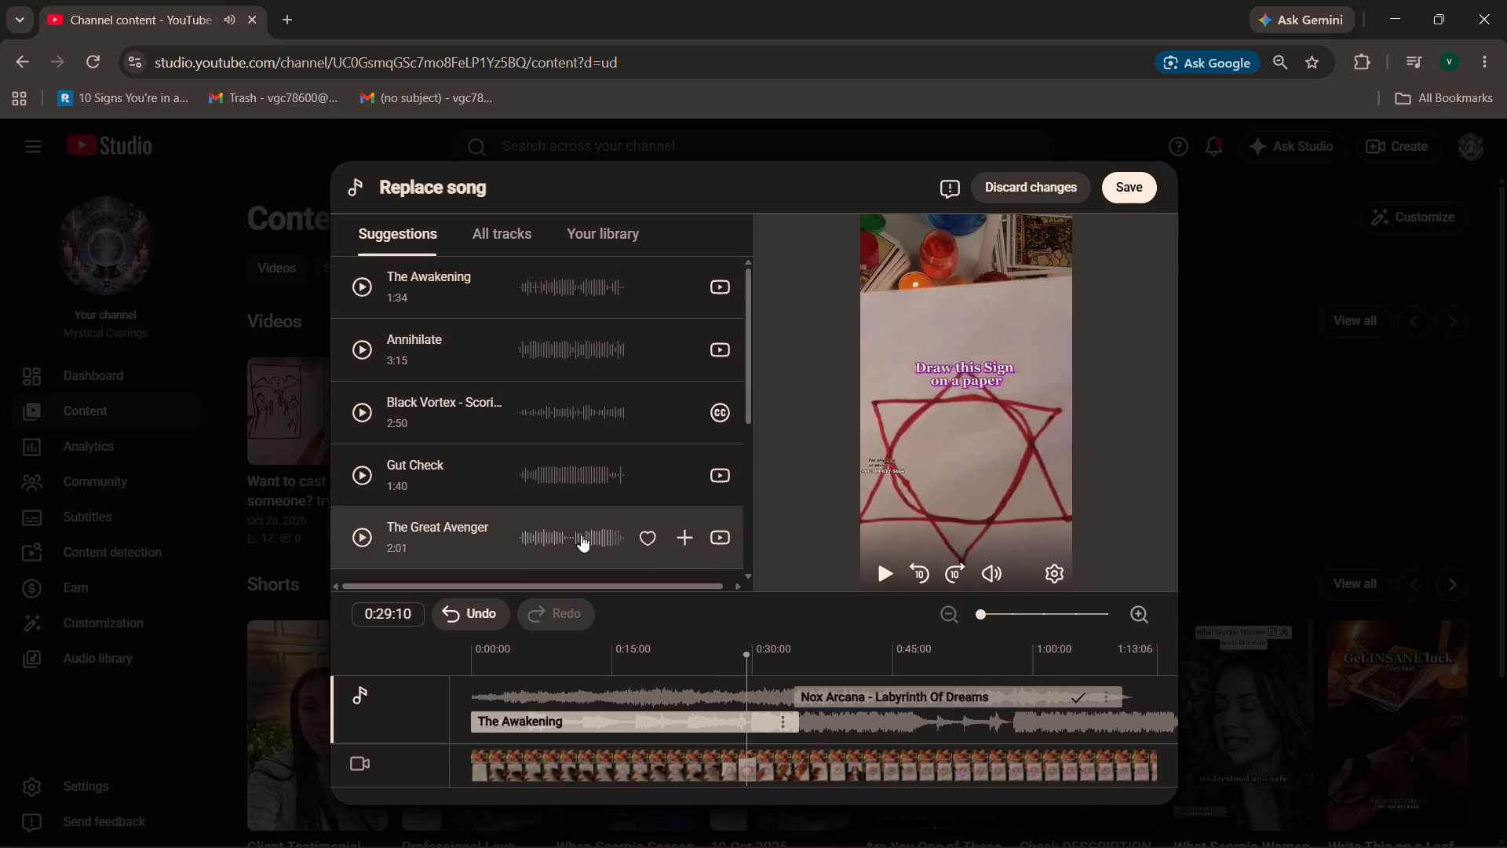
click(365, 486)
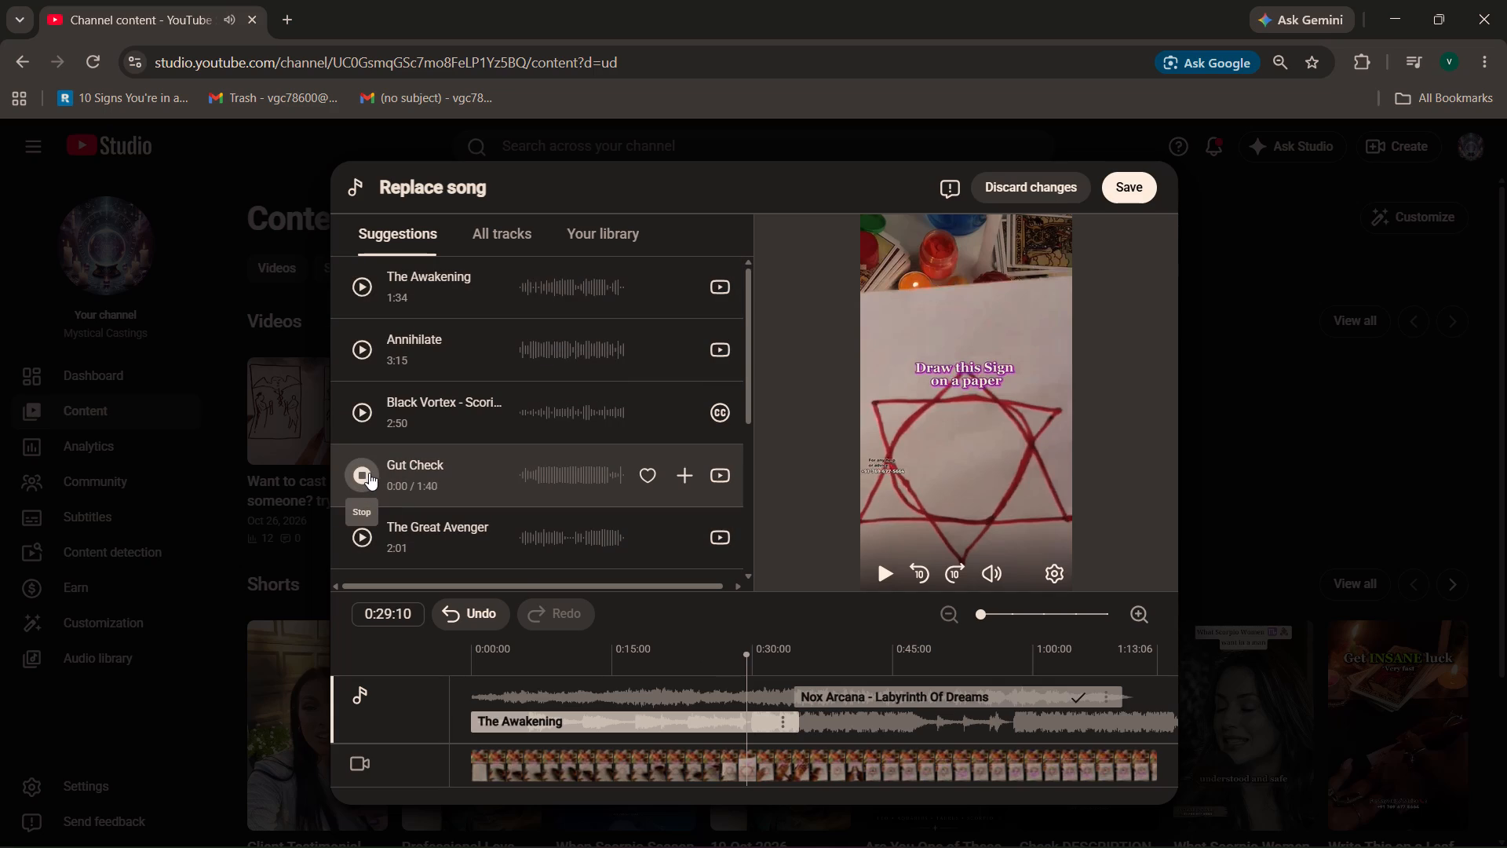
scroll(450, 446, down, 1)
click(373, 441)
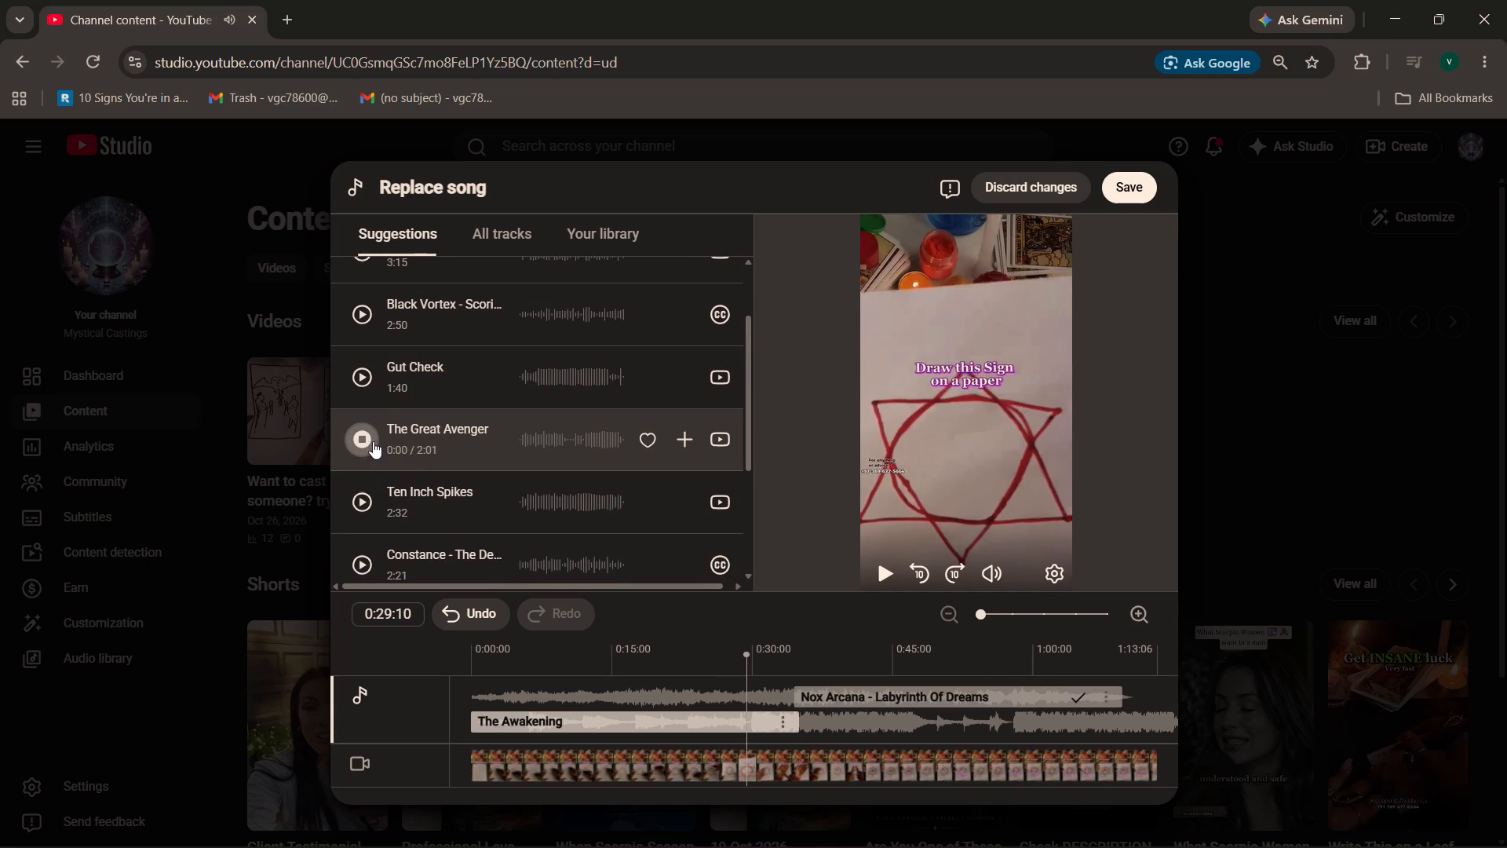
scroll(458, 440, down, 1)
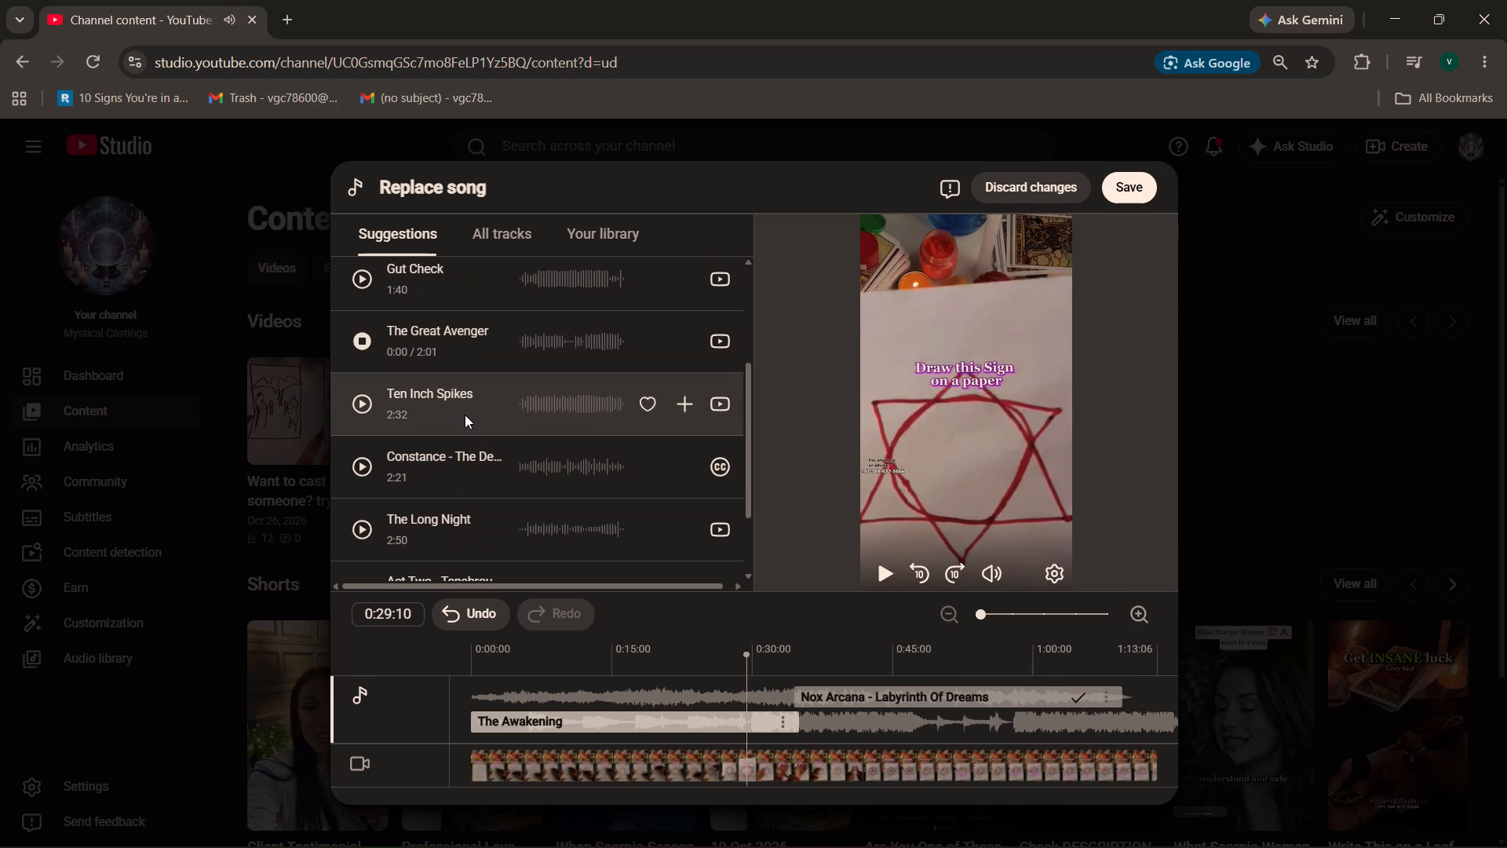
click(374, 411)
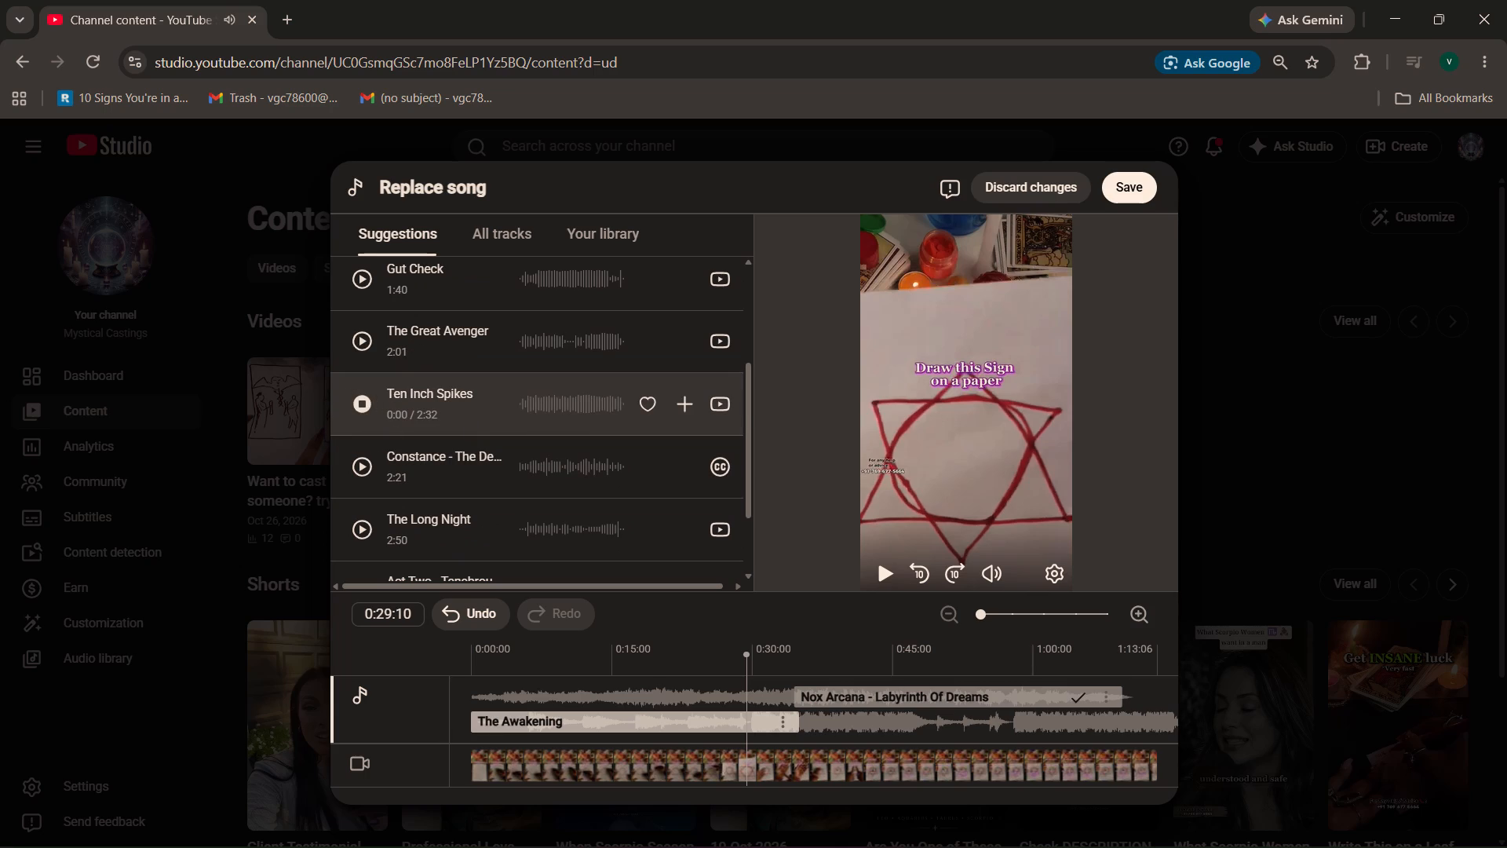
scroll(404, 409, down, 1)
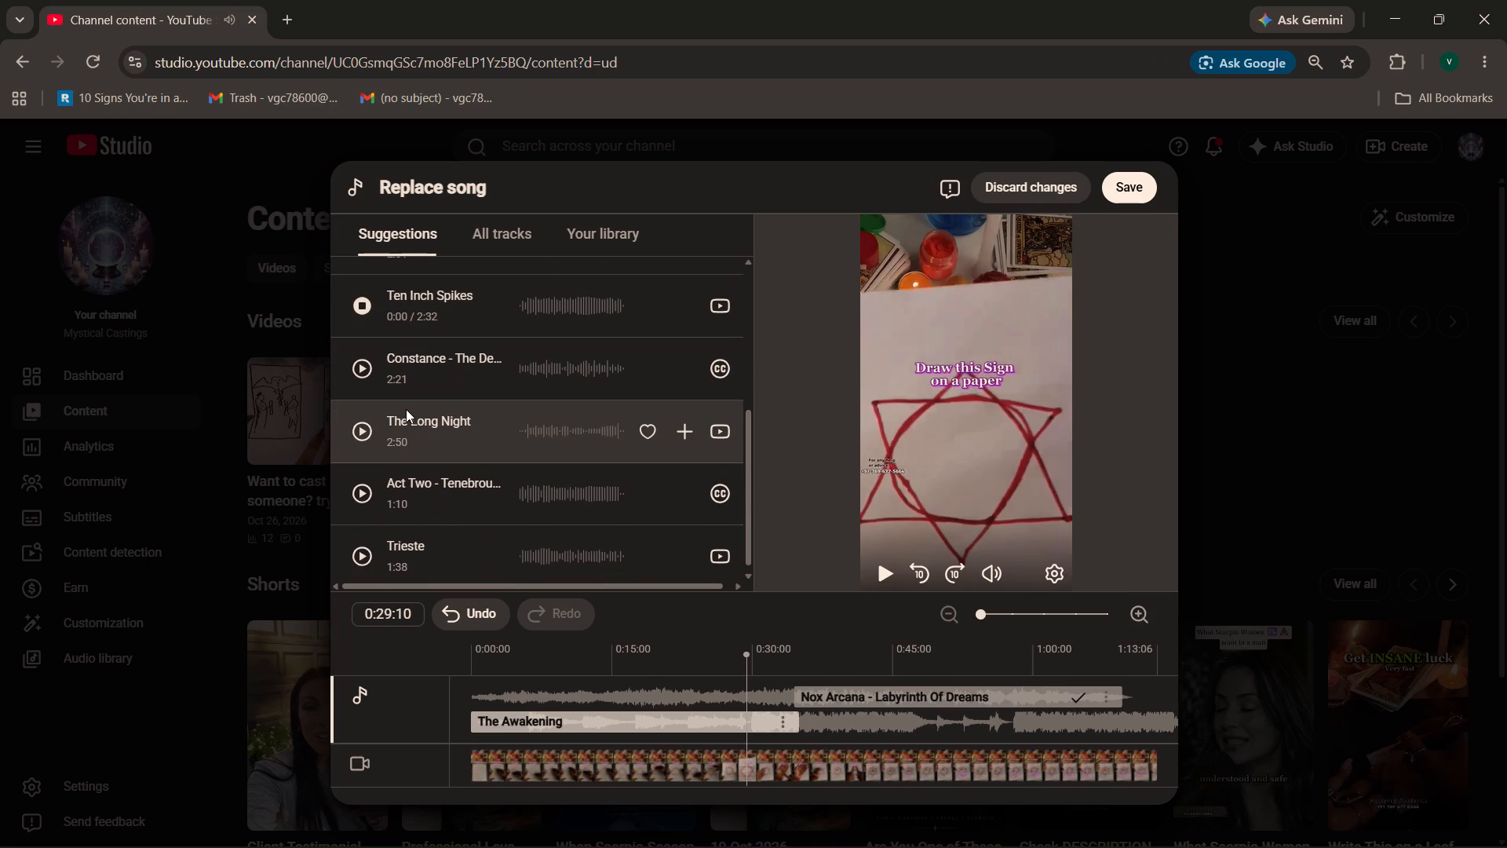
scroll(406, 409, up, 4)
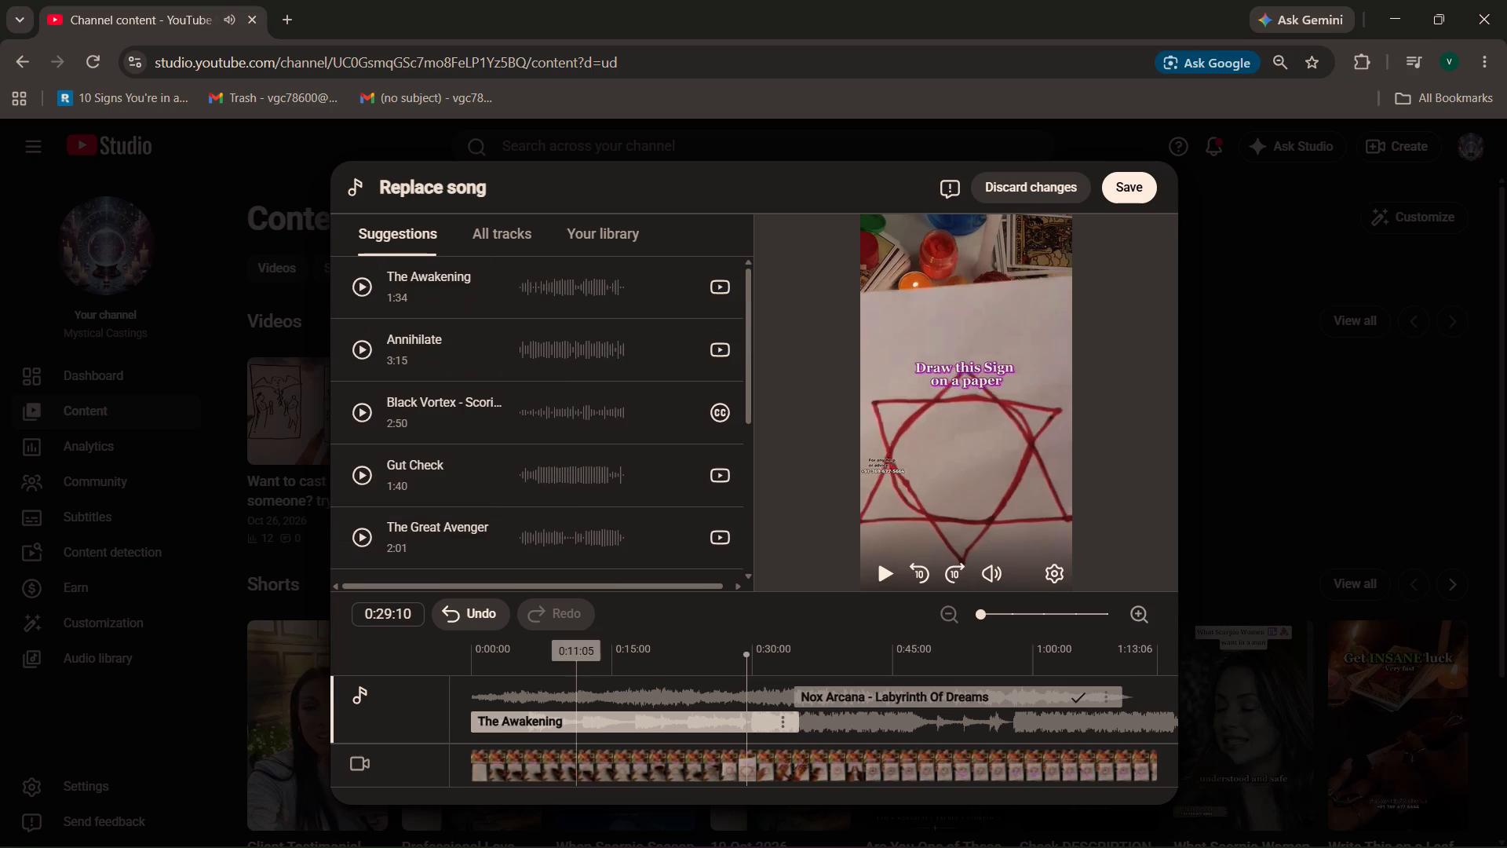
Return the playhead to 0:00:00 and look through the suggested replacement tracks again.
click(576, 658)
drag(576, 656, 440, 673)
scroll(486, 484, up, 4)
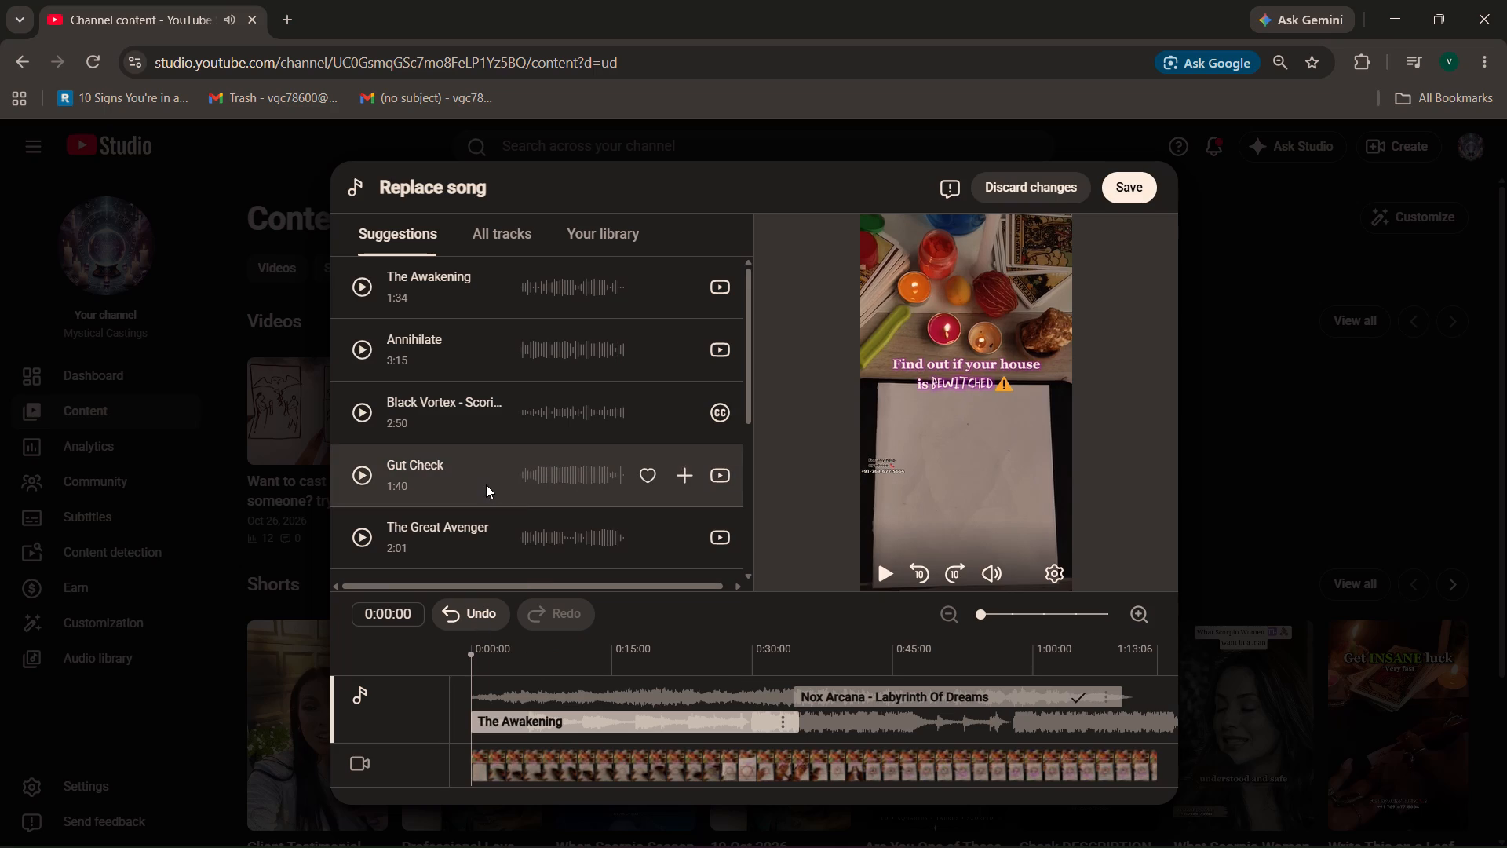
scroll(486, 484, down, 3)
scroll(486, 484, up, 5)
click(412, 351)
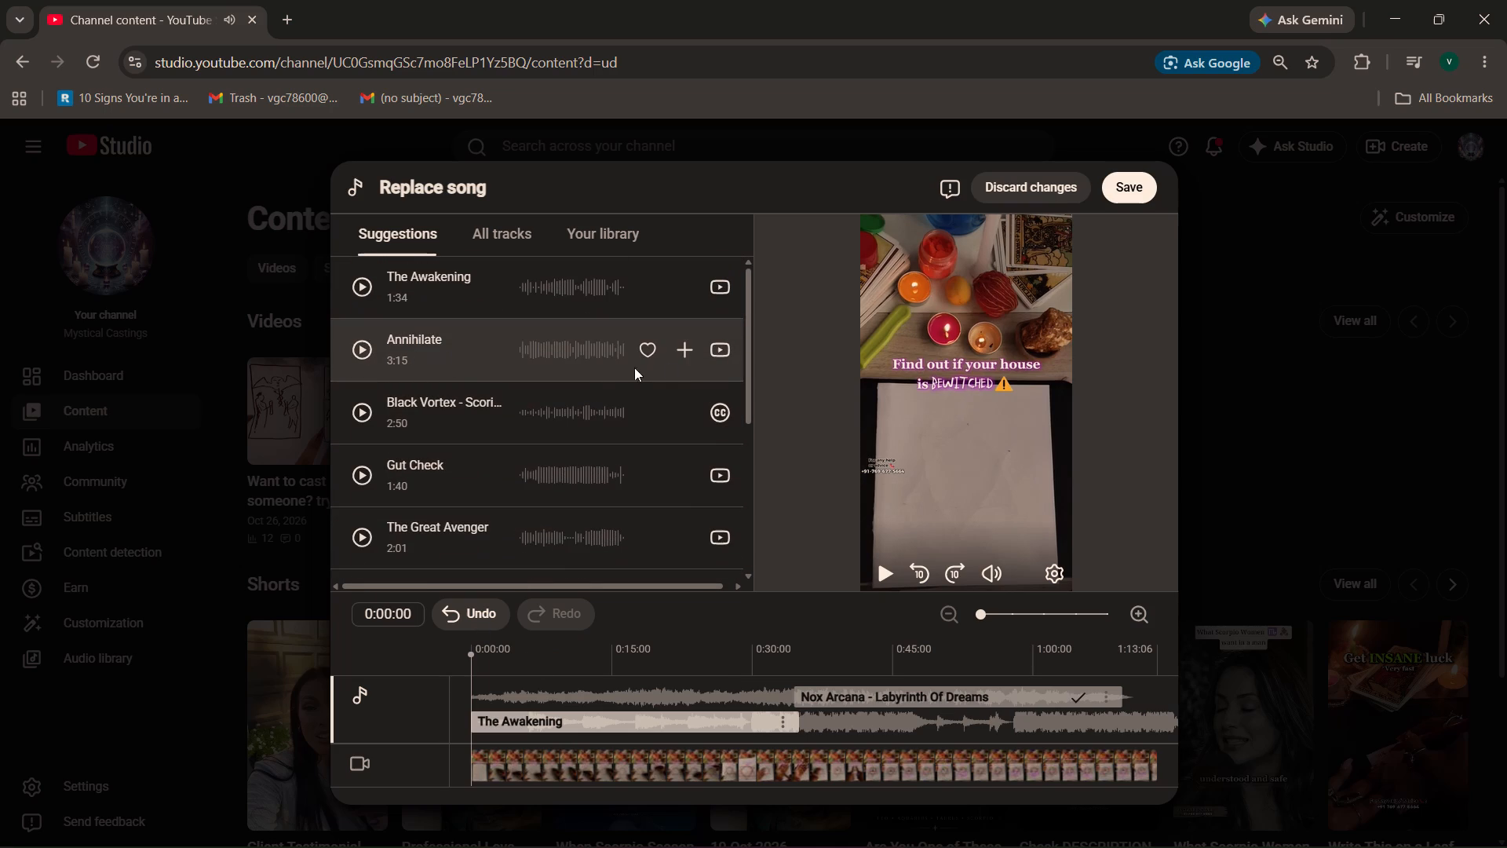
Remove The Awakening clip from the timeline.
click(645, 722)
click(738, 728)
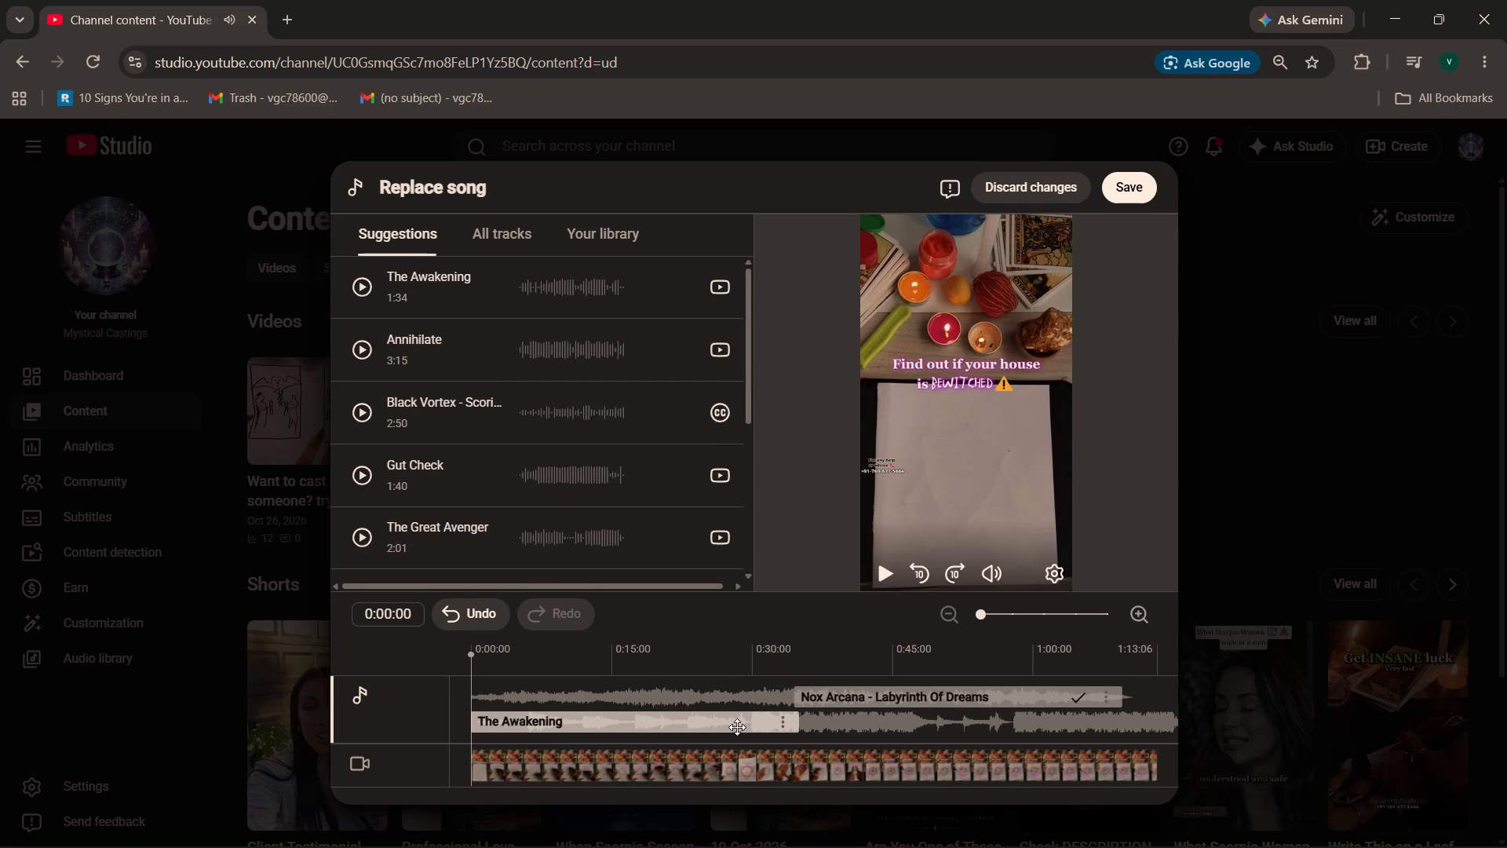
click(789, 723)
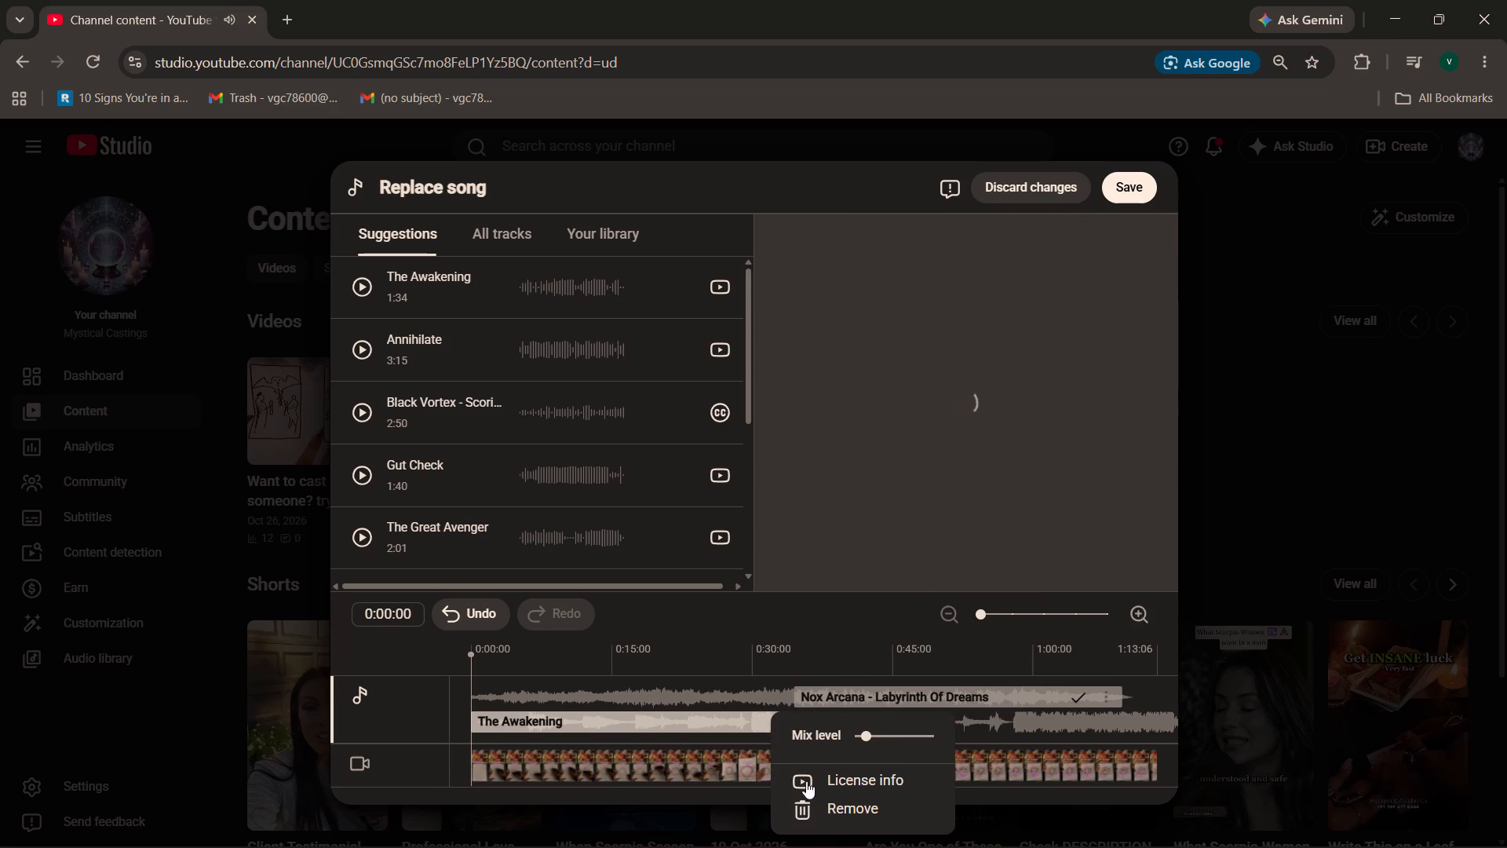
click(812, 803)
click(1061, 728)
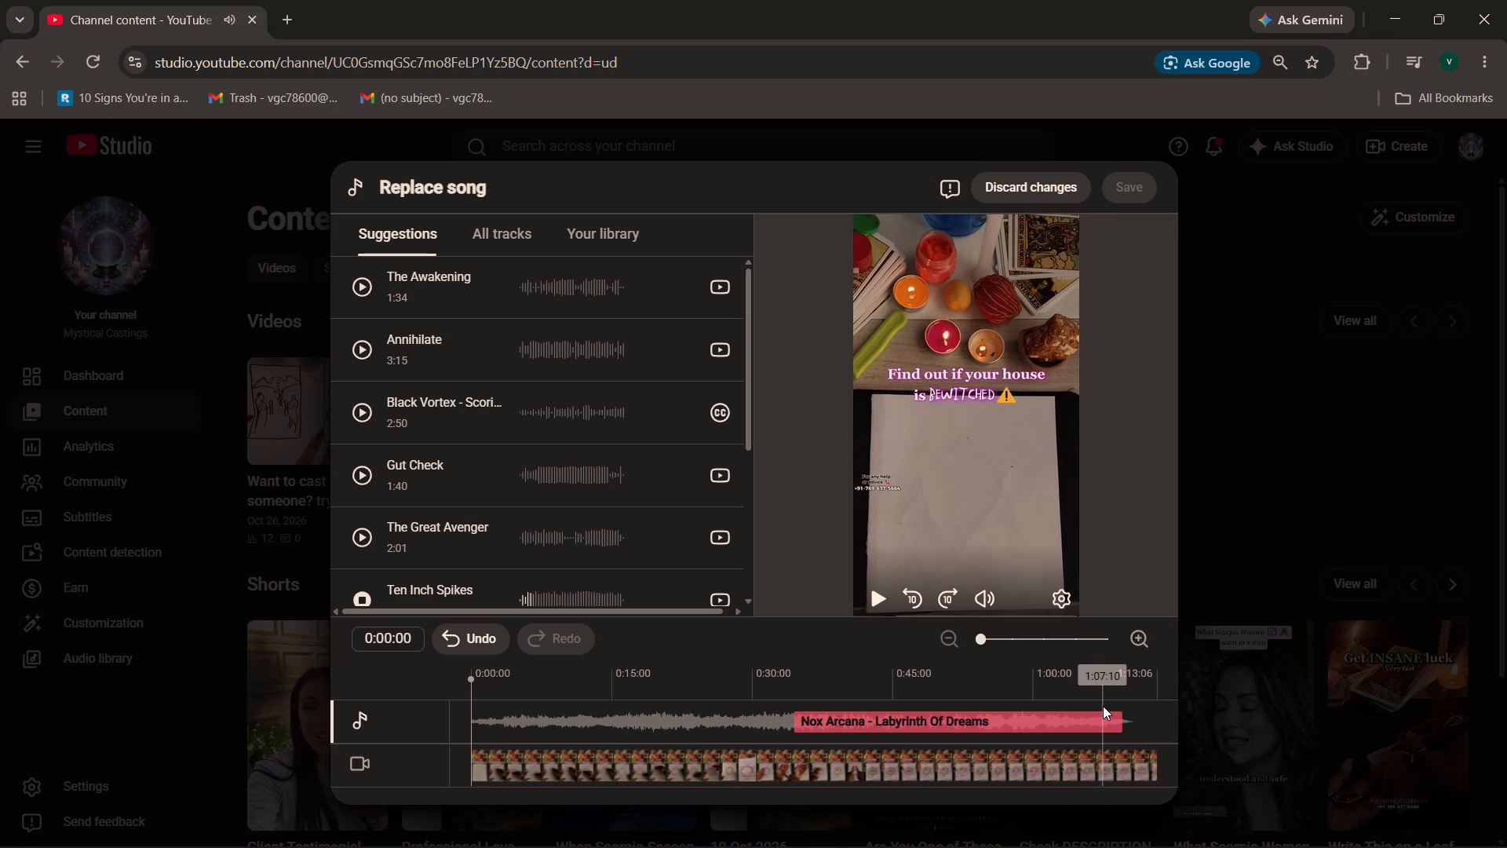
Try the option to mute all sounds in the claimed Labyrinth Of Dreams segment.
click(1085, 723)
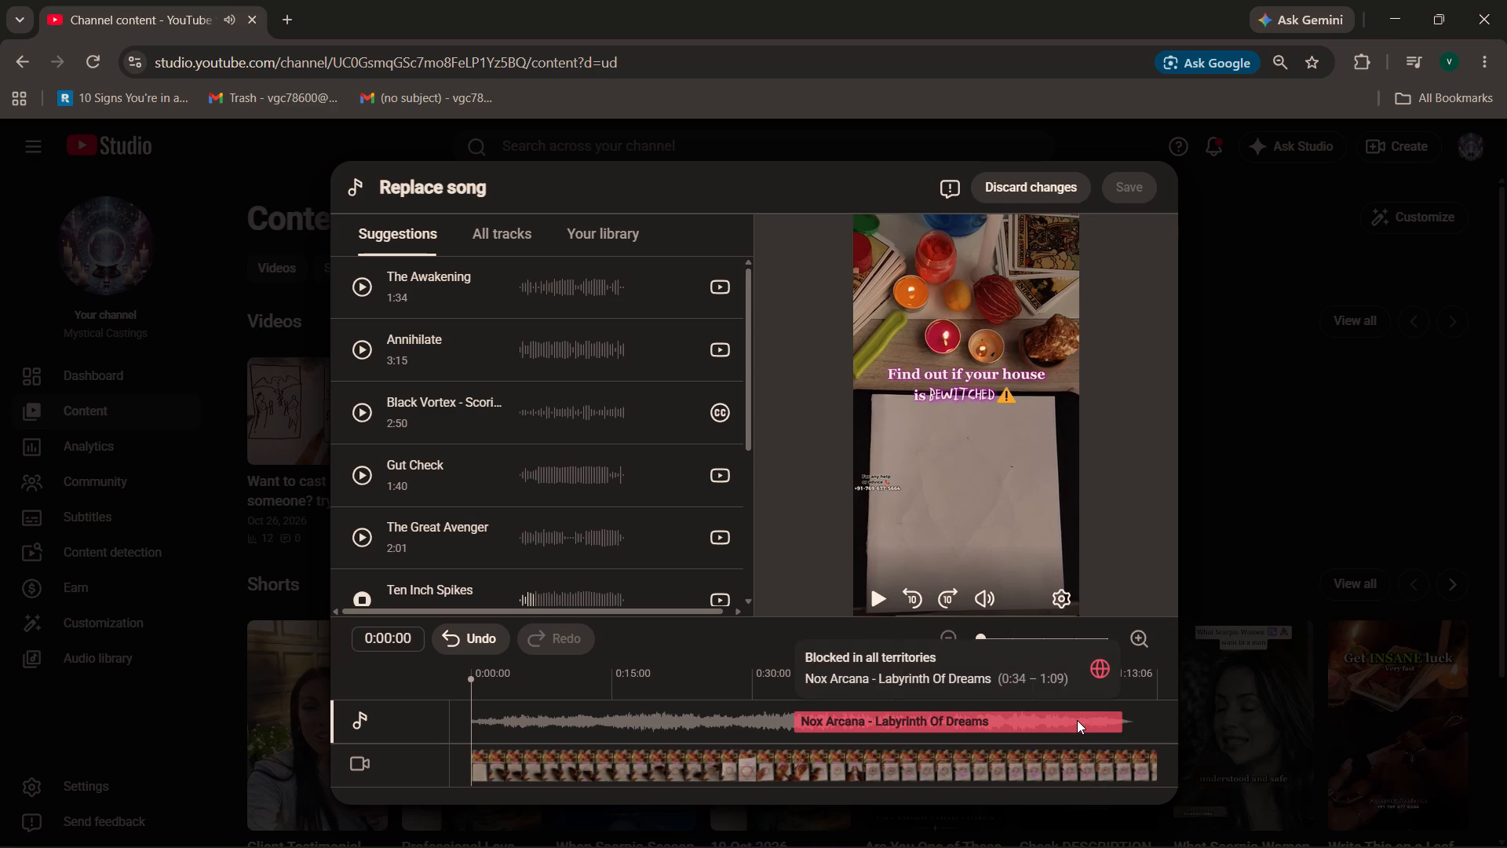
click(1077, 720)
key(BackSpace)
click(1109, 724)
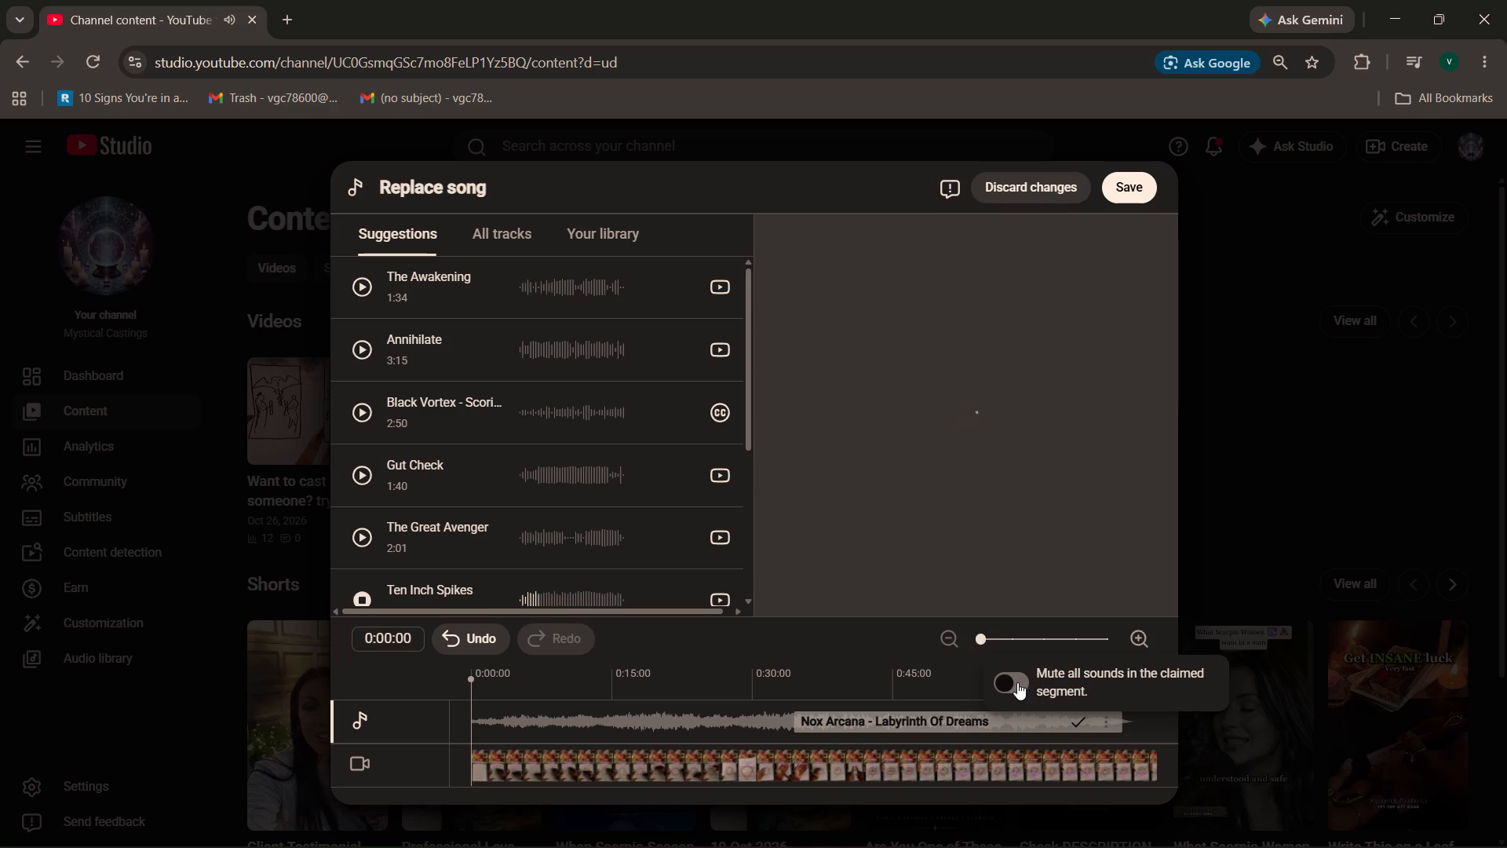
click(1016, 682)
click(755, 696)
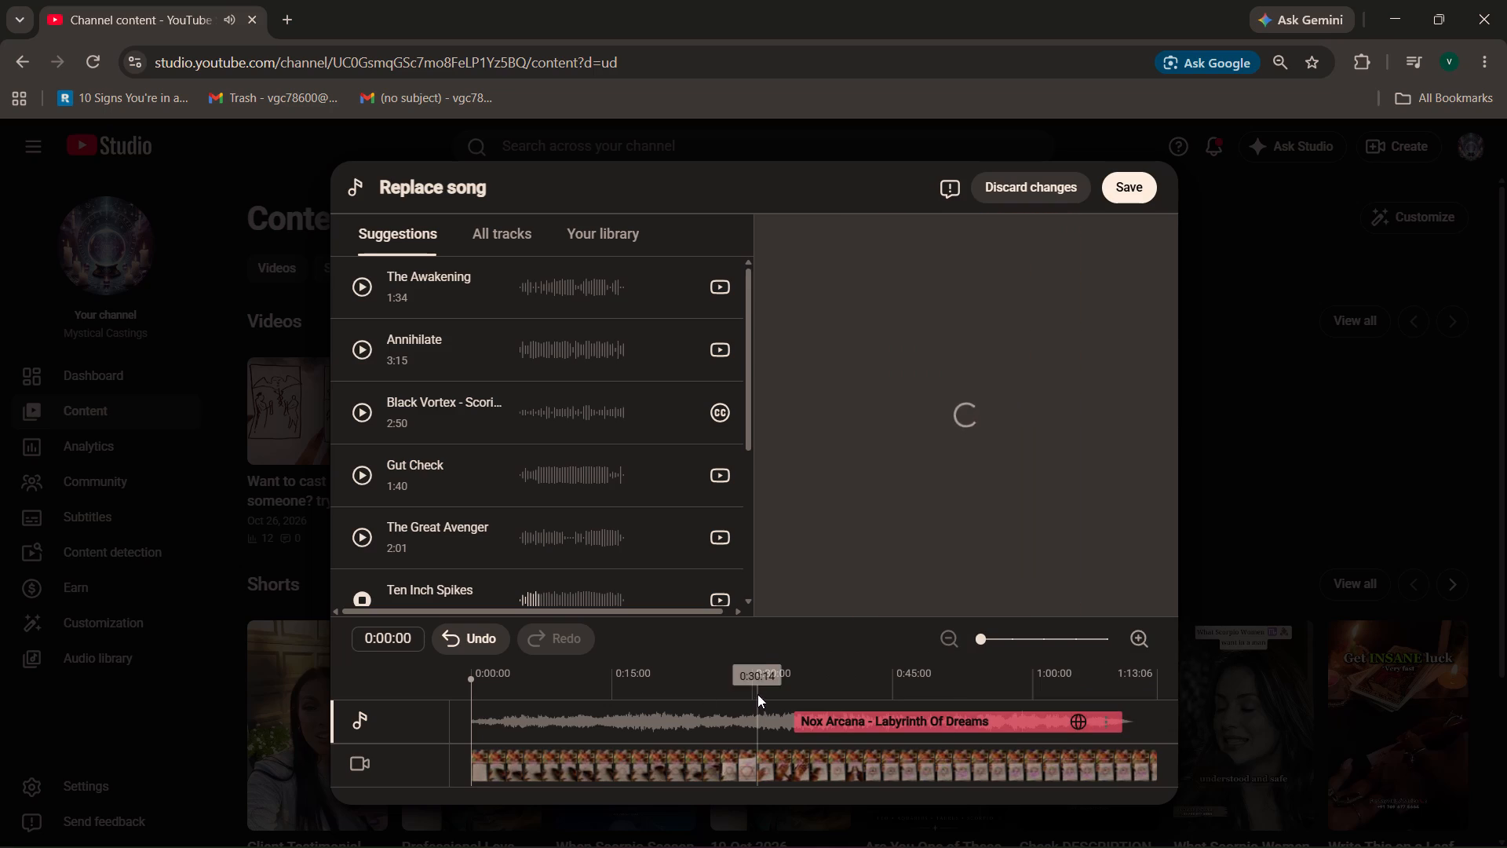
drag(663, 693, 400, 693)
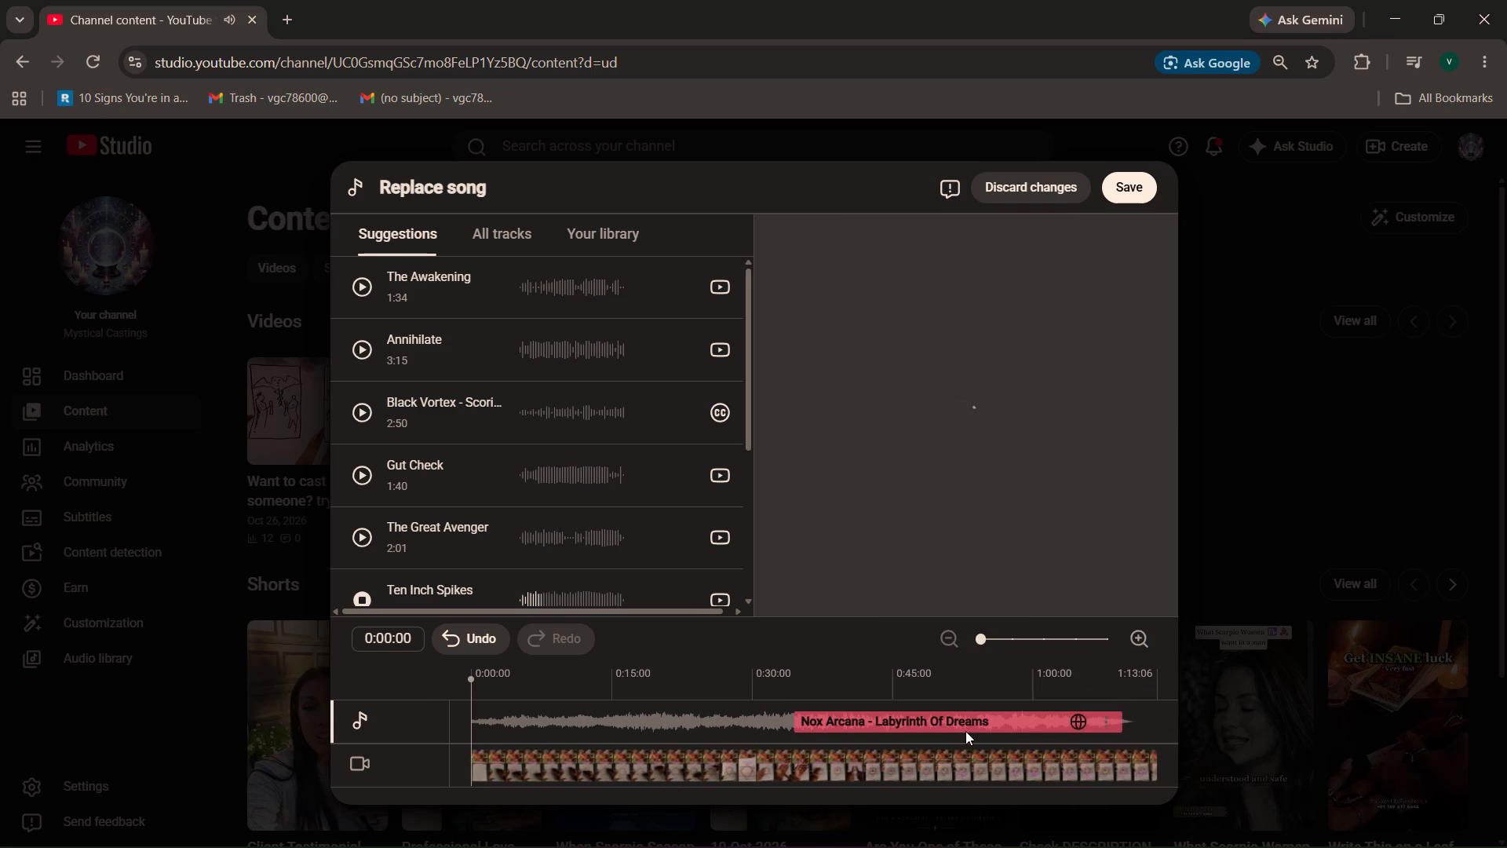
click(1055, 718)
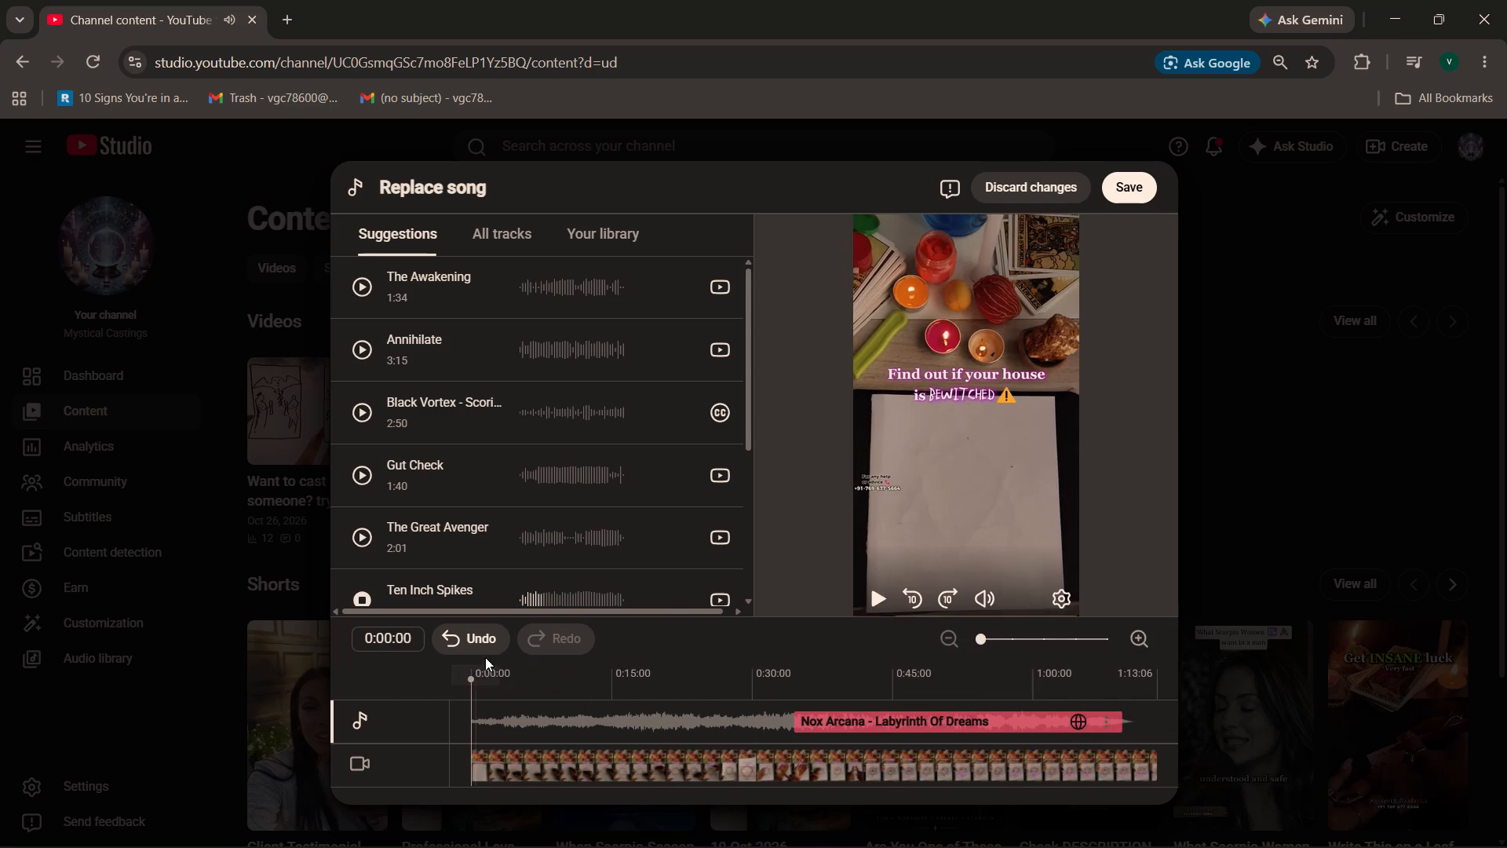
Stop the Ten Inch Spikes preview and sample the suggested track Annihilate.
scroll(421, 353, up, 5)
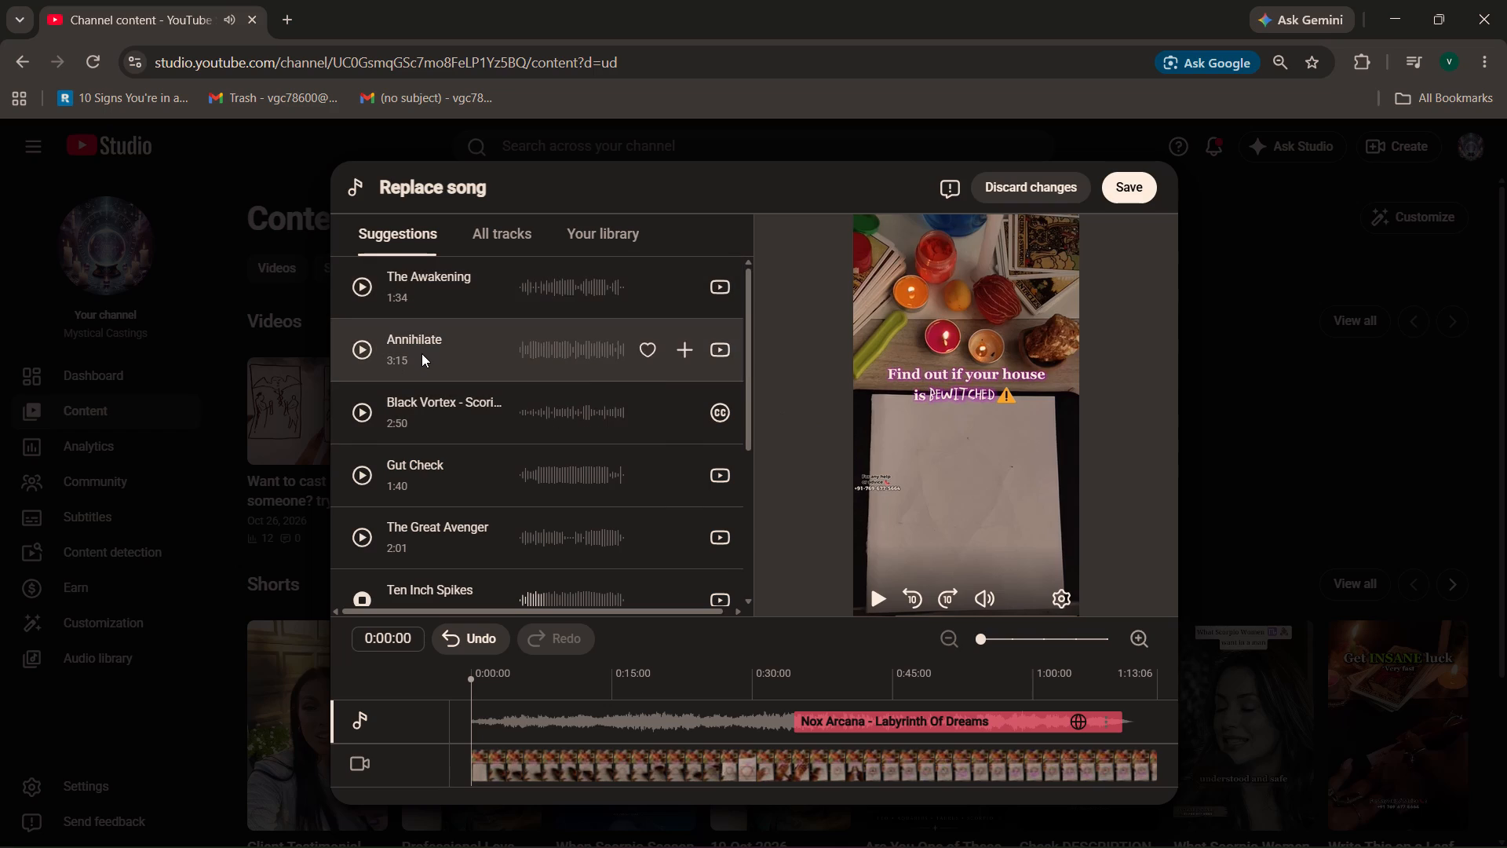
click(360, 592)
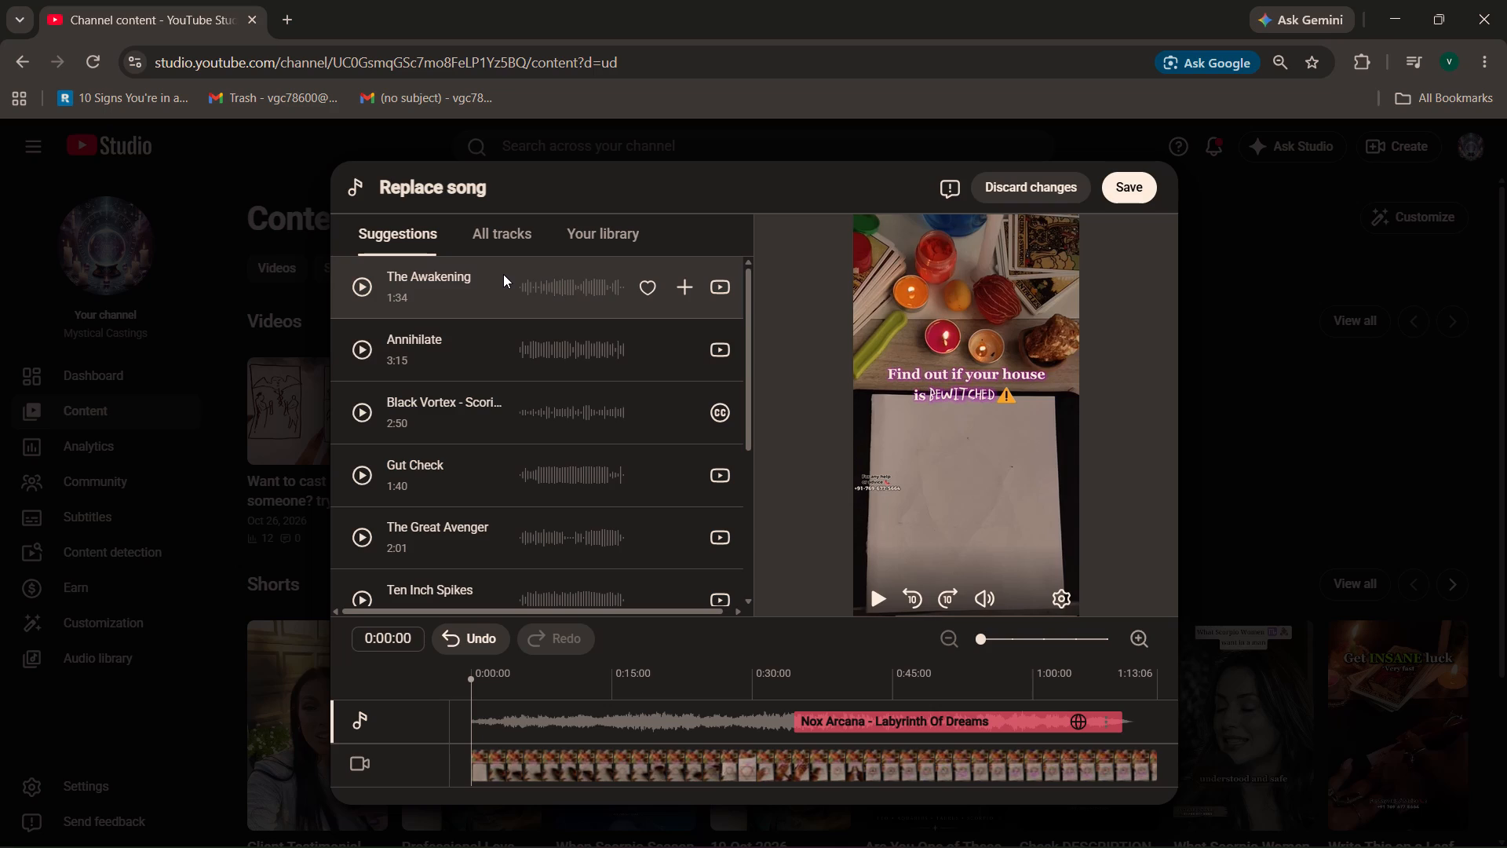
click(351, 366)
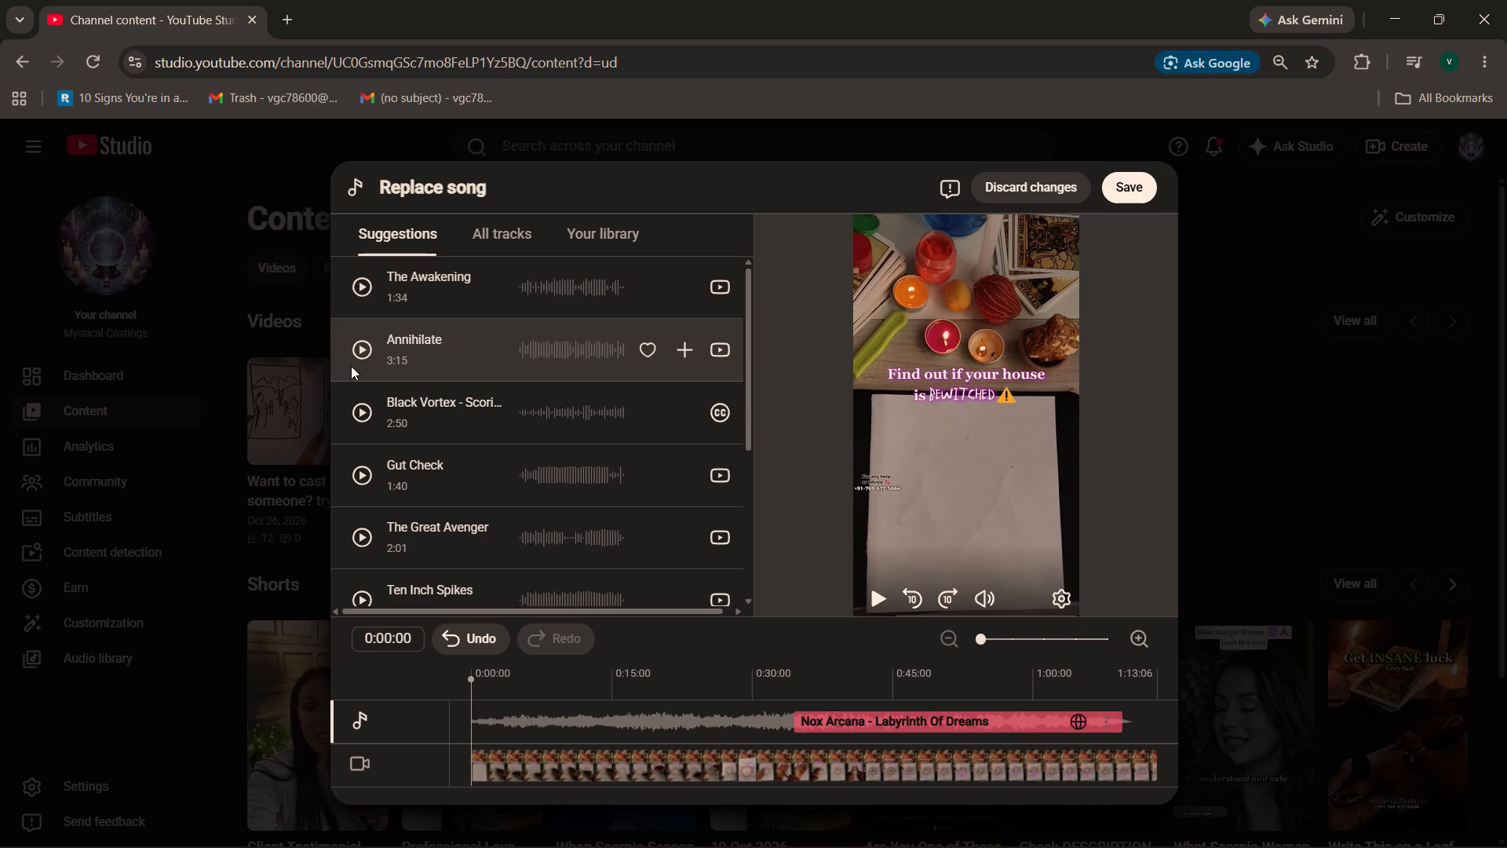
click(352, 351)
Add Annihilate to the timeline as the replacement track and move its clip to start at 0:00:00.
click(678, 353)
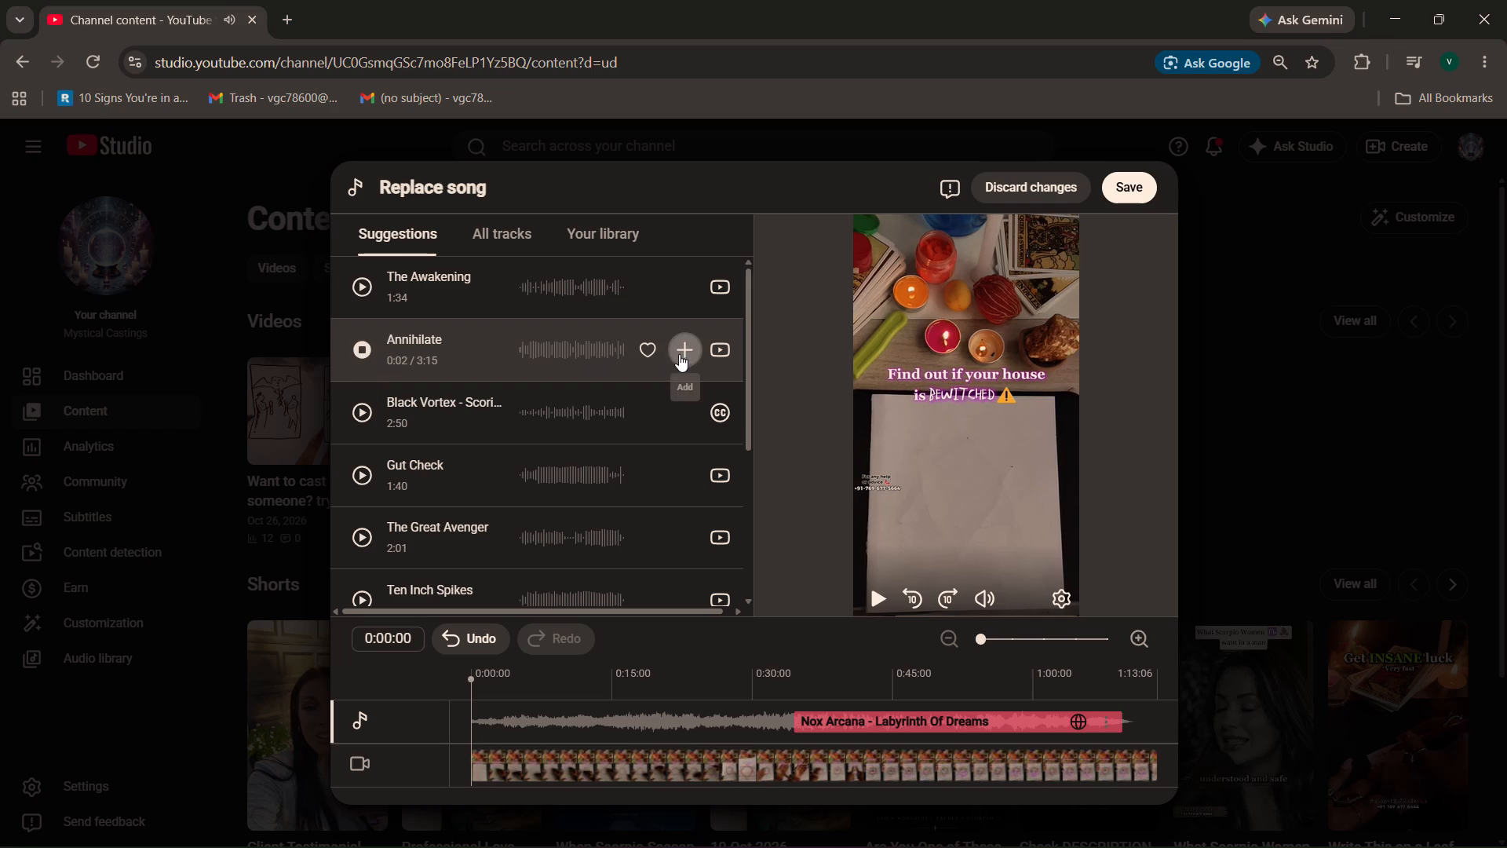
drag(863, 720, 821, 726)
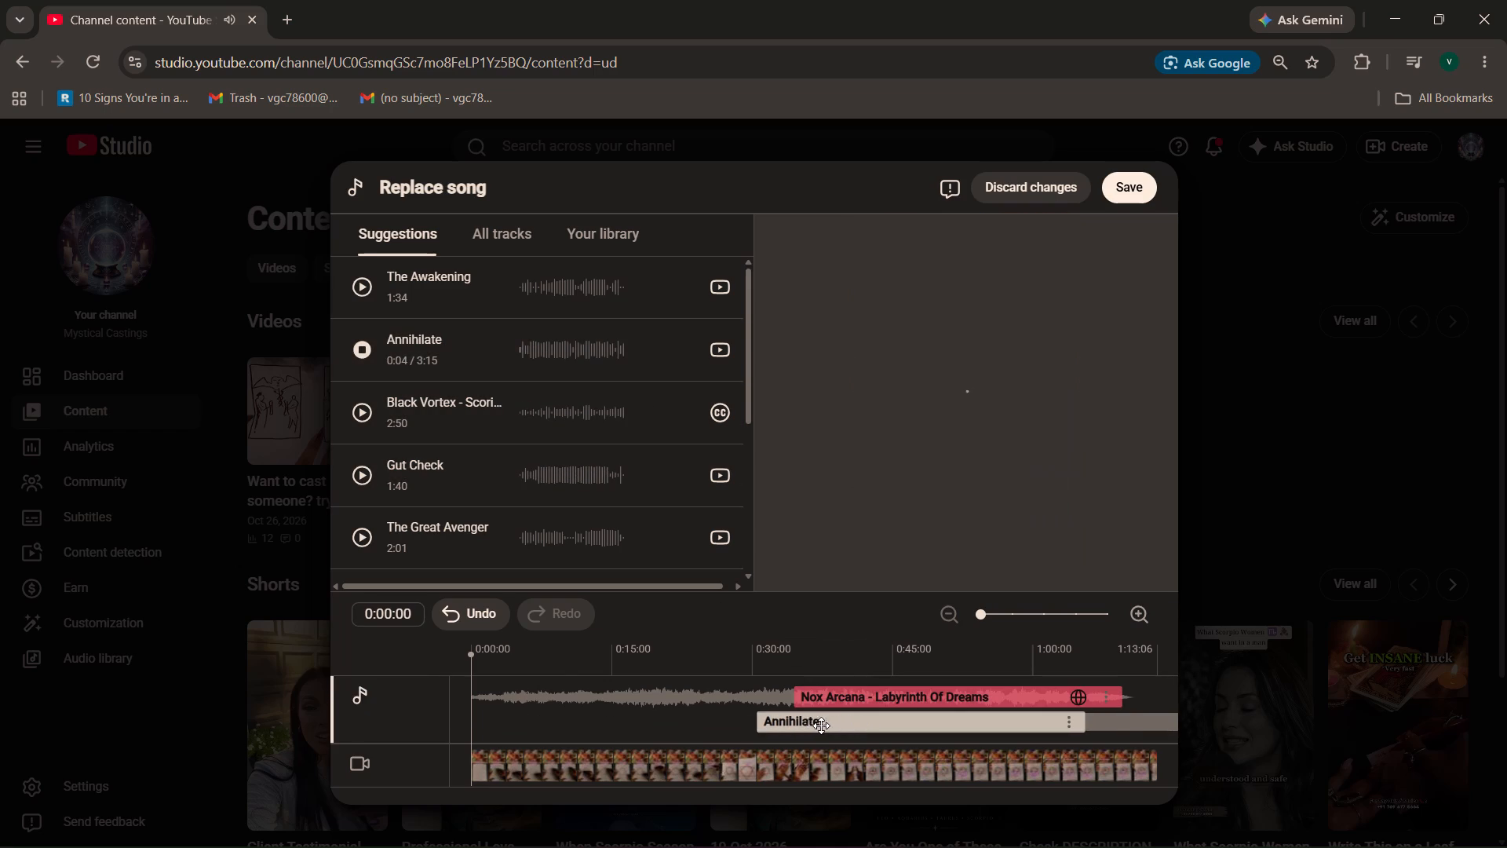
drag(821, 726, 428, 719)
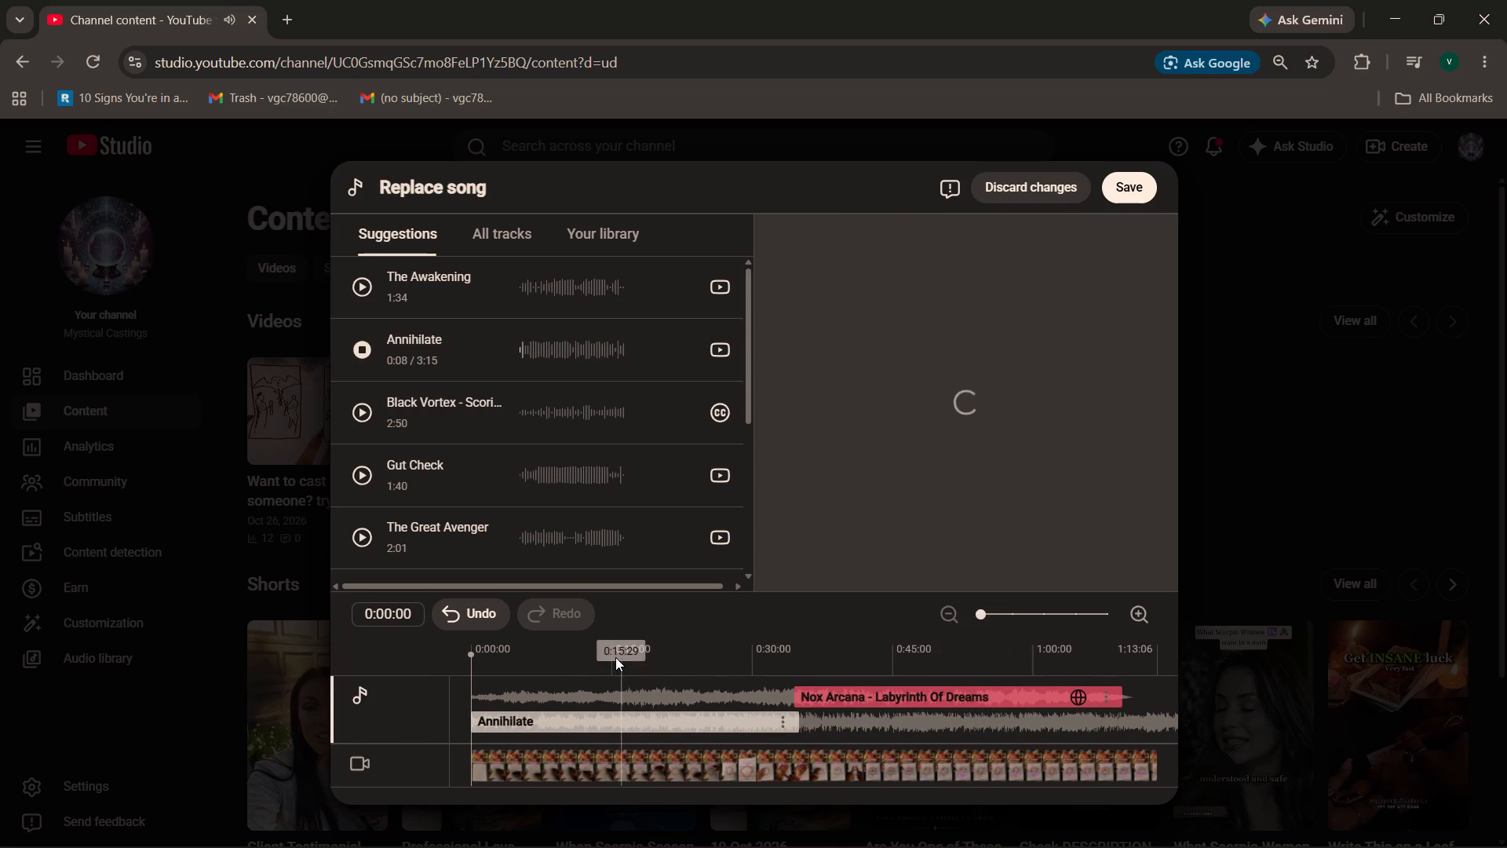
Stop the Annihilate track preview and play the edited video from its start to check the new music.
click(649, 687)
click(373, 353)
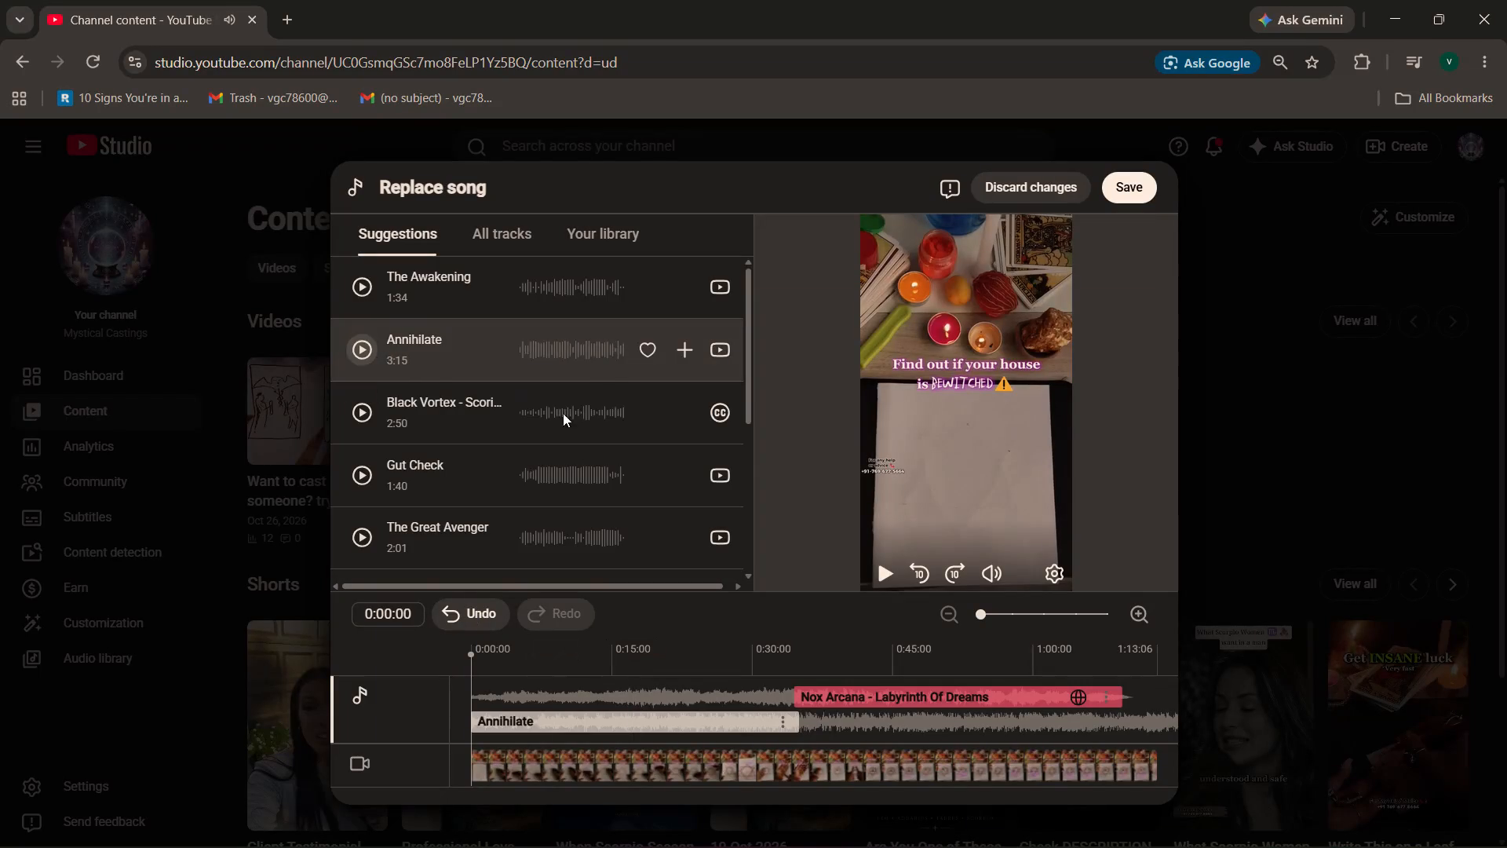
click(885, 565)
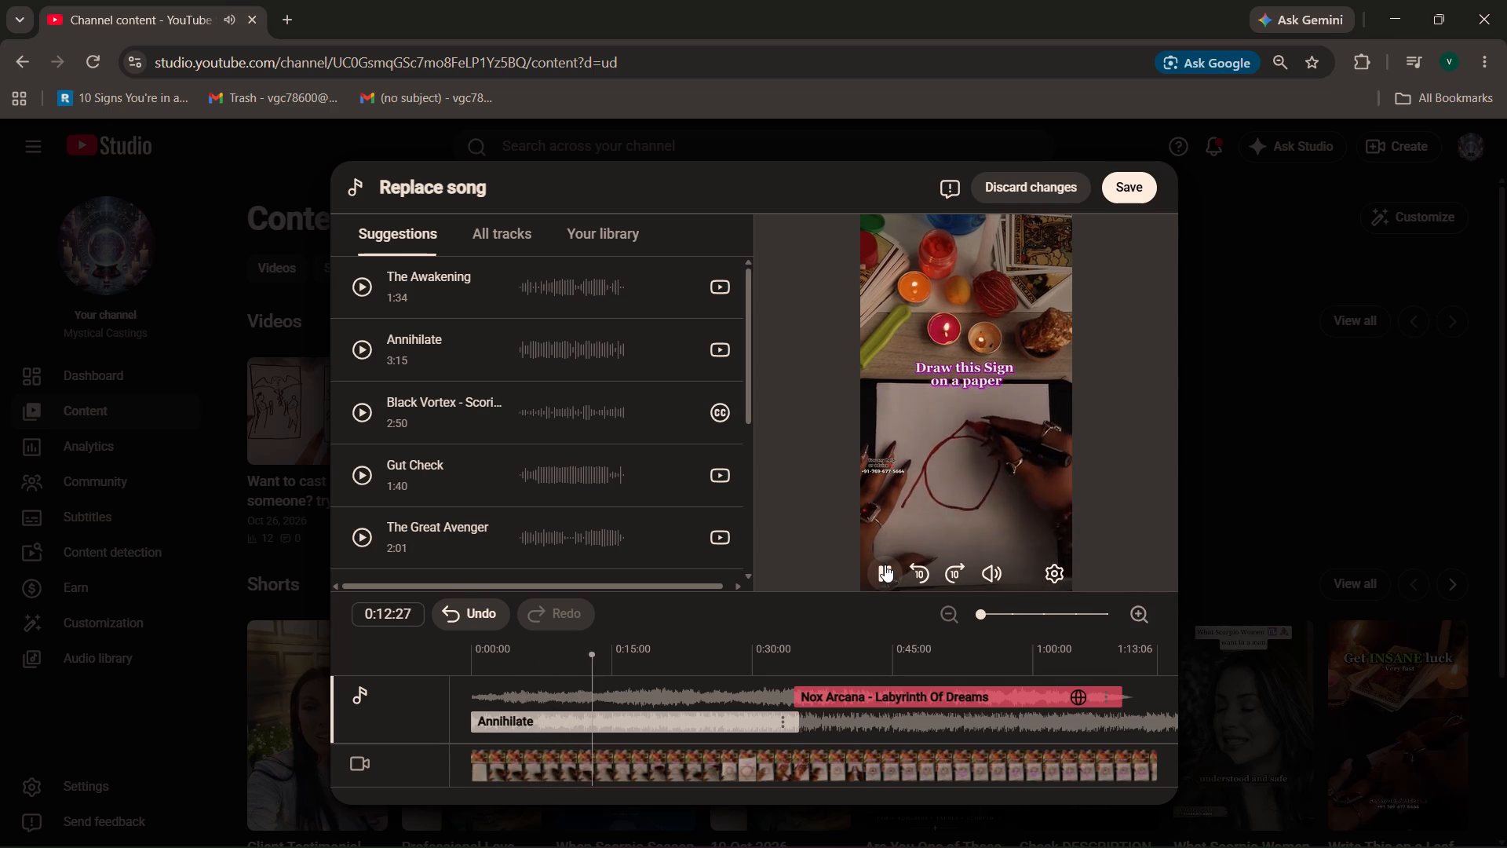
Save the song replacement, acknowledging that the changes are permanent, and confirm the changes after reading the notice on claim release.
click(1148, 182)
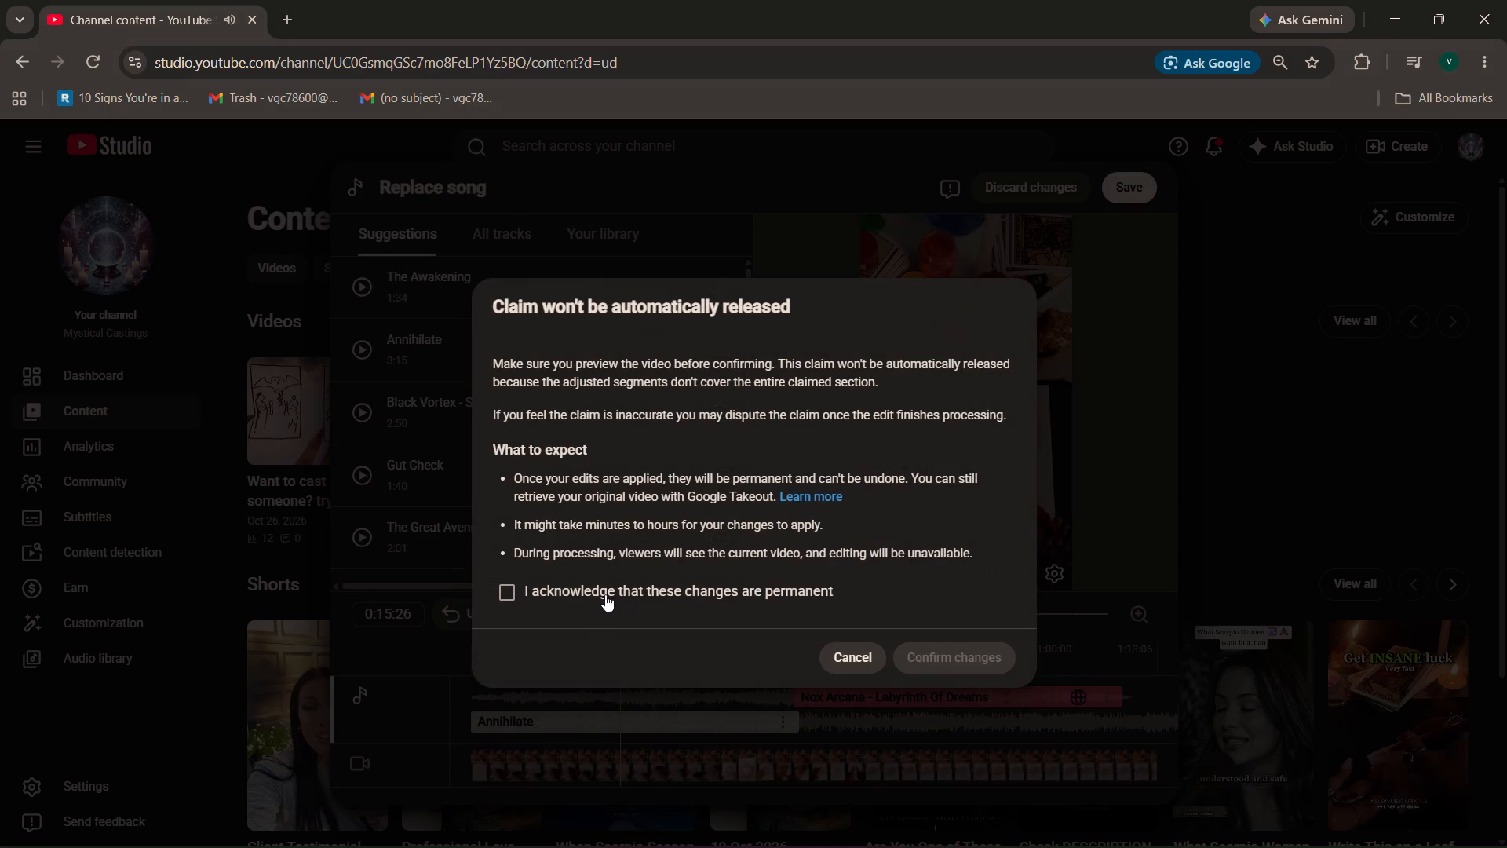
click(605, 594)
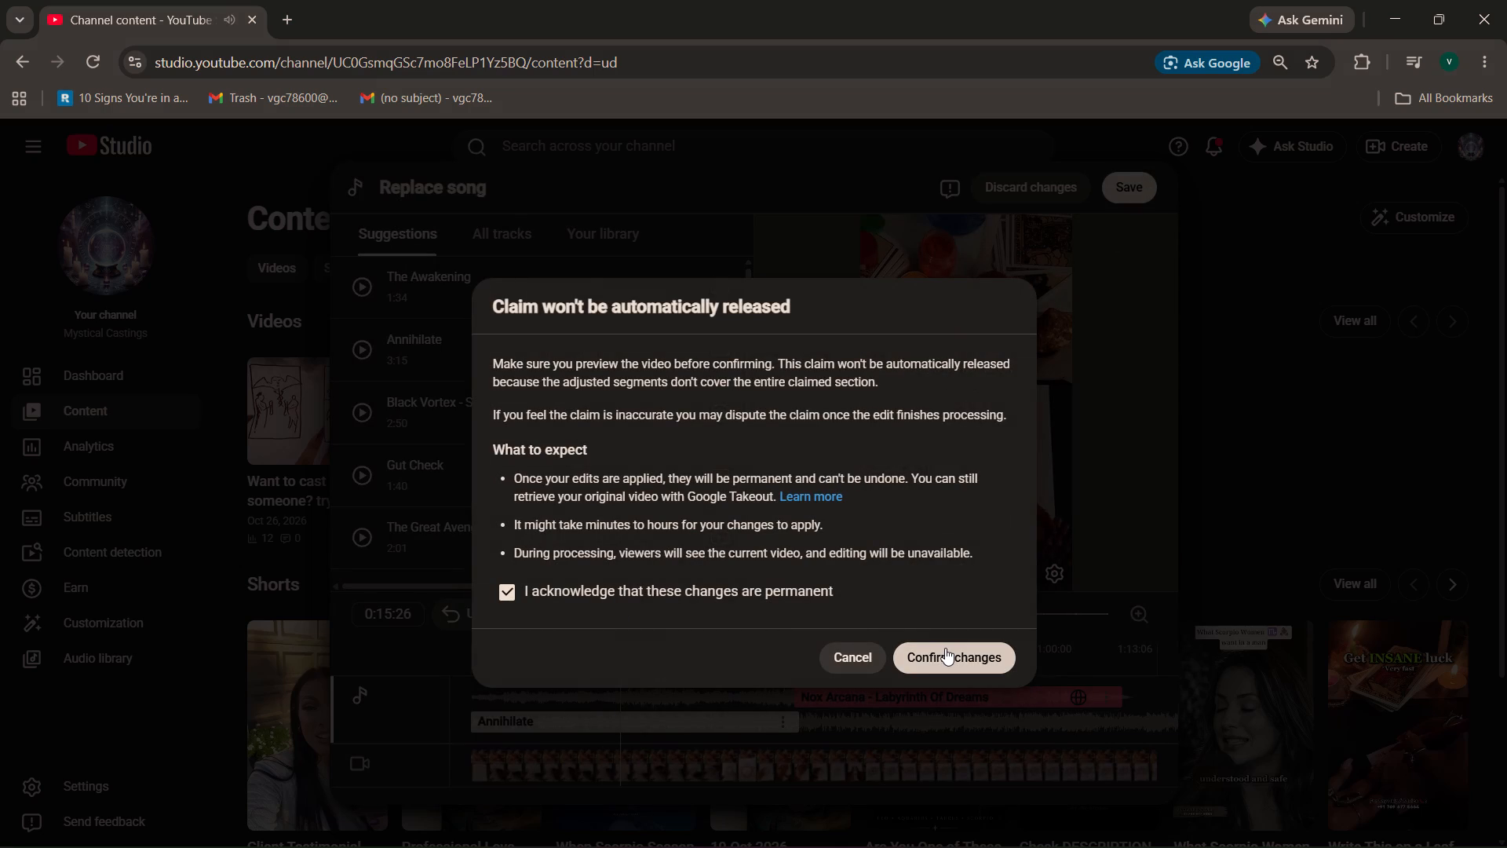
drag(531, 370, 800, 397)
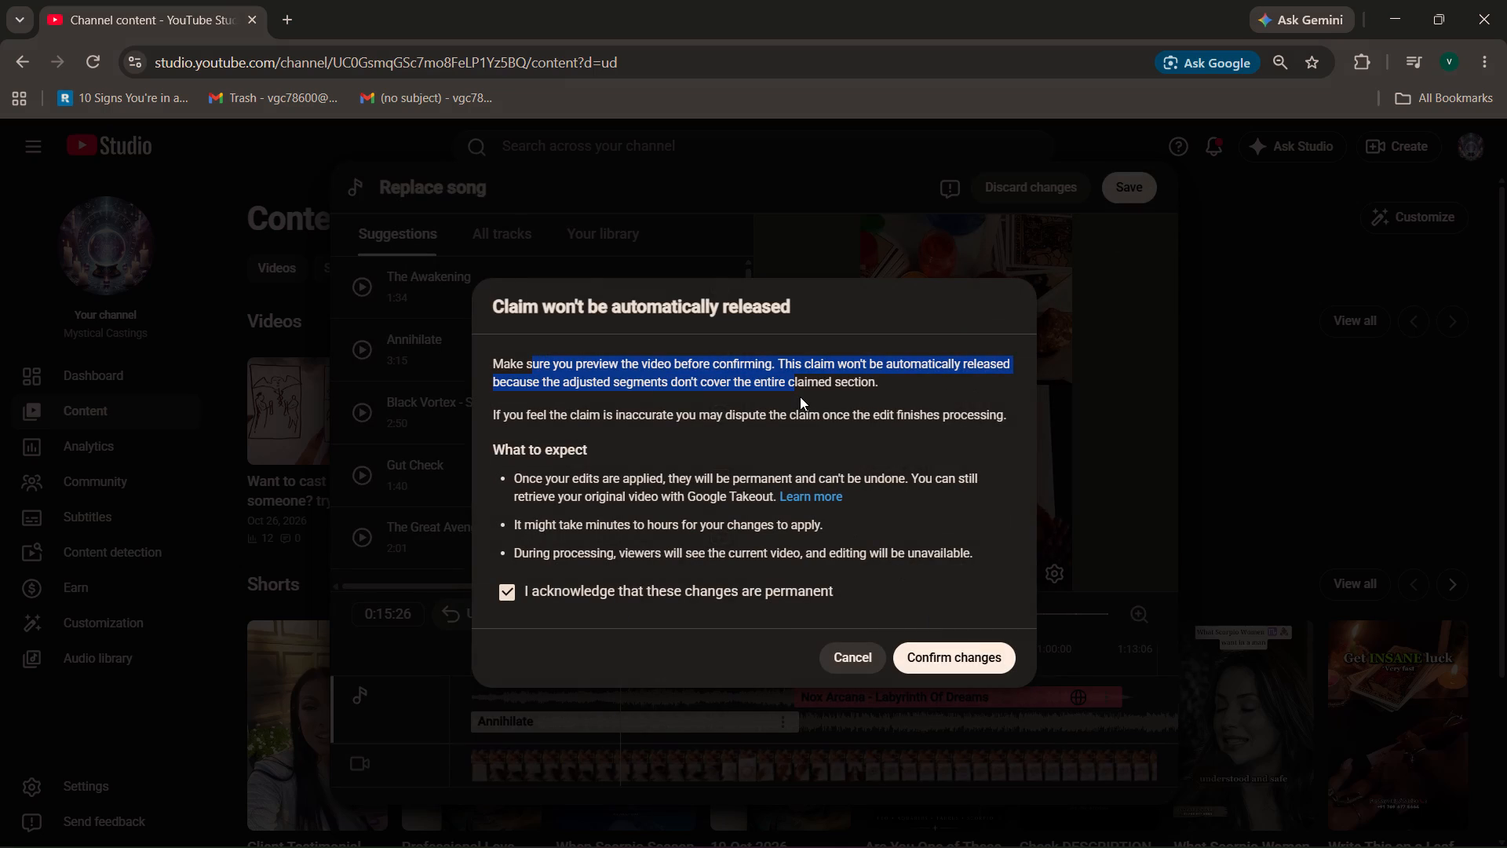
drag(800, 397, 914, 392)
drag(837, 382, 739, 379)
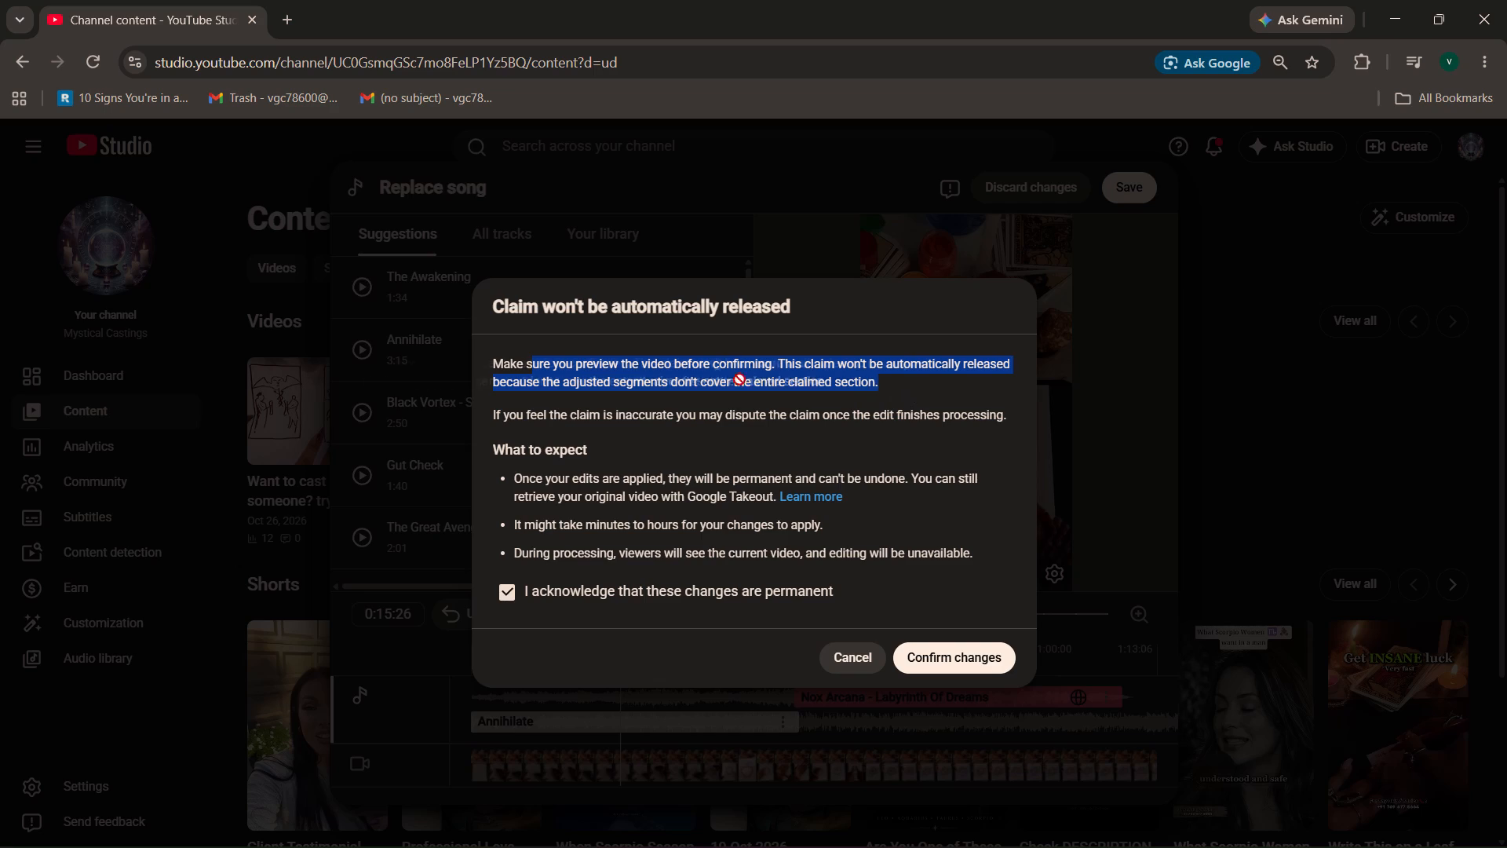
drag(739, 379, 798, 400)
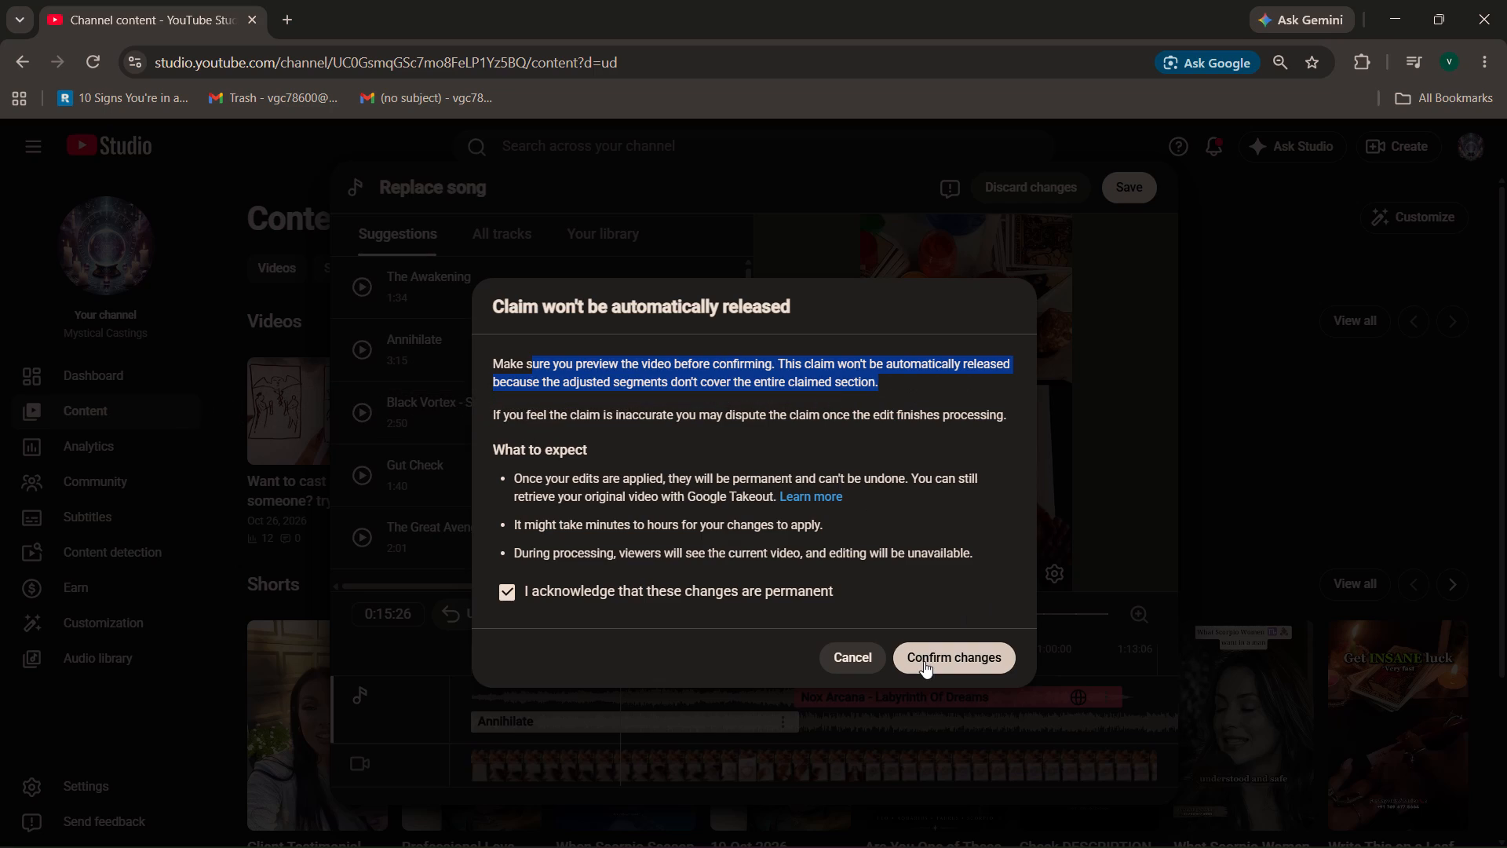
click(924, 661)
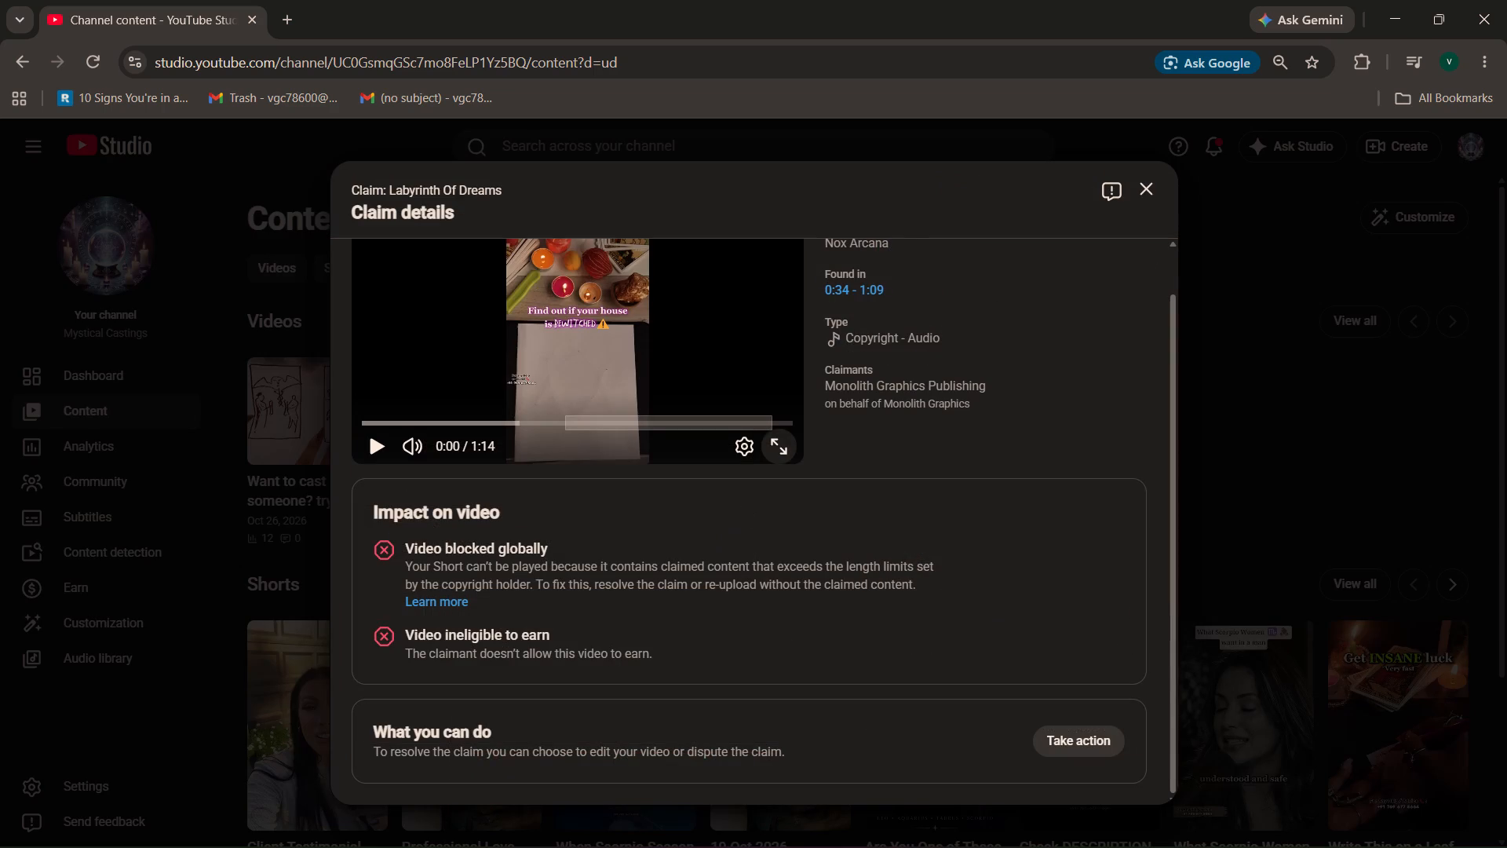
Review the Labyrinth Of Dreams claim details, including the impact on the video, and return to the claim overview.
scroll(619, 590, up, 5)
scroll(619, 590, down, 5)
scroll(620, 590, up, 5)
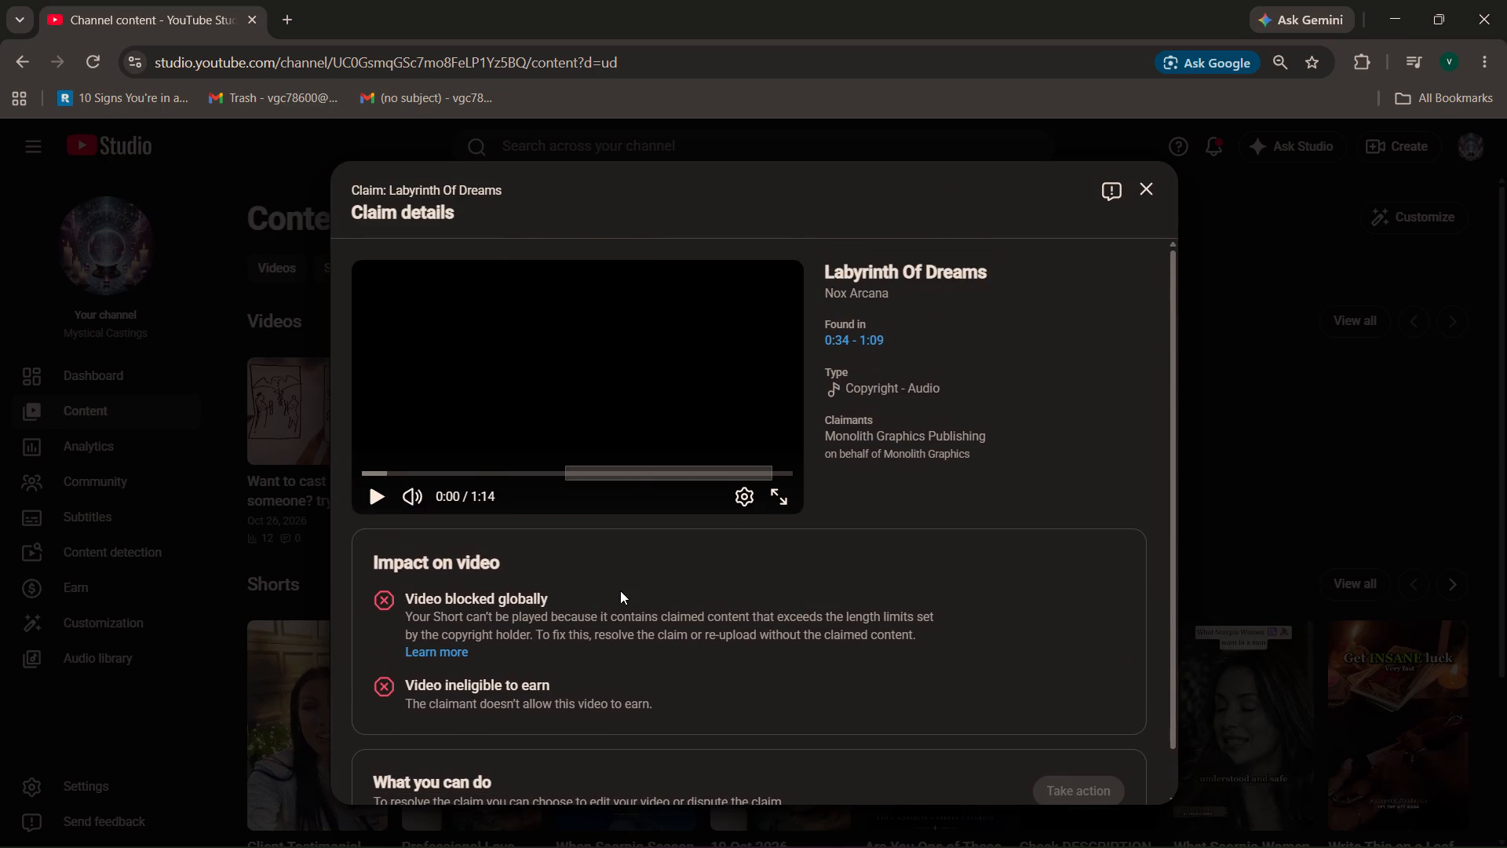
scroll(620, 590, down, 6)
scroll(629, 582, up, 4)
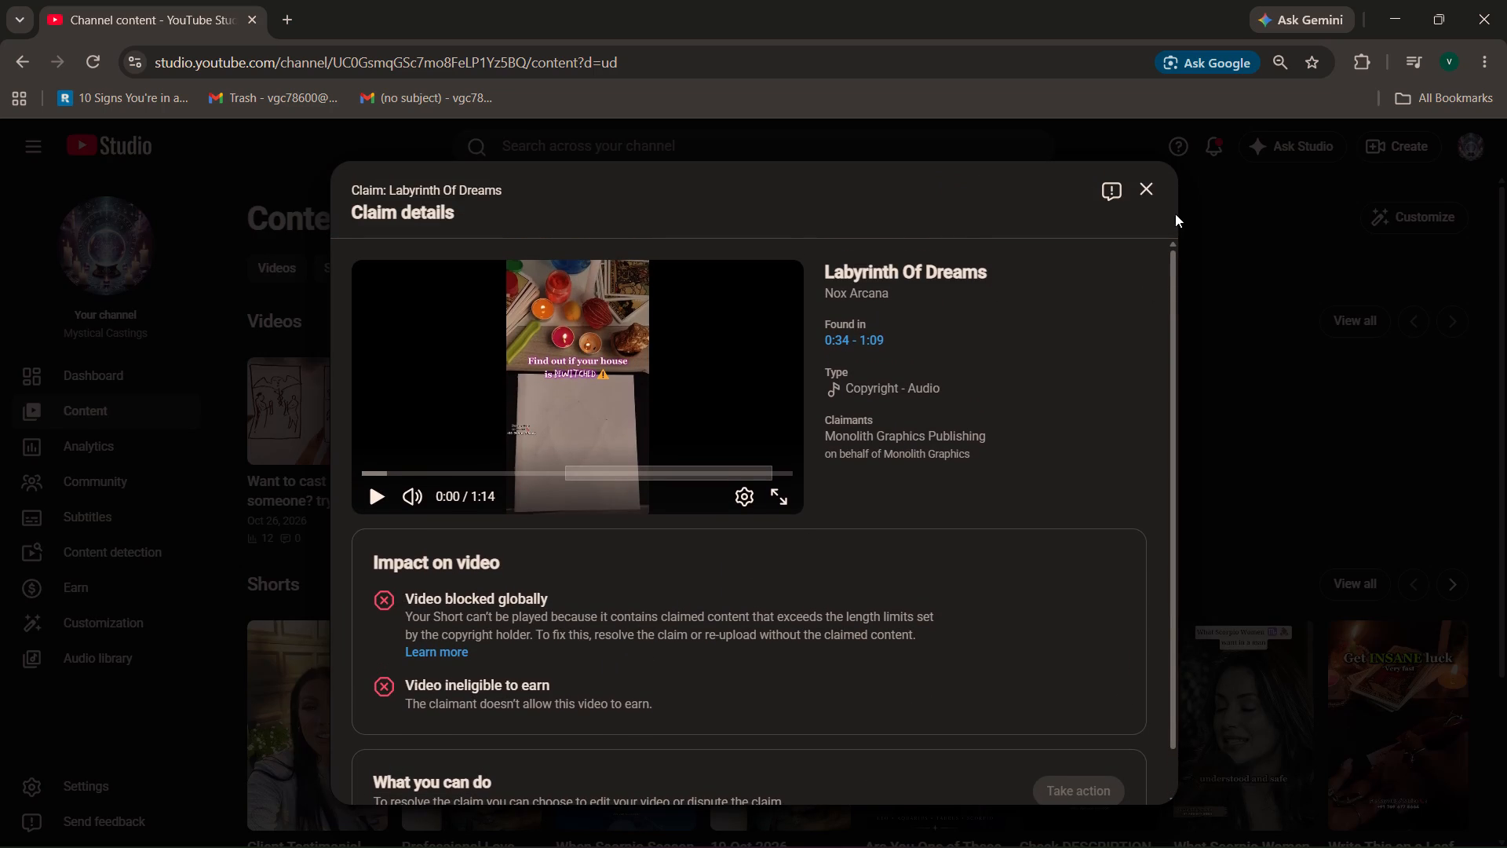
click(1146, 180)
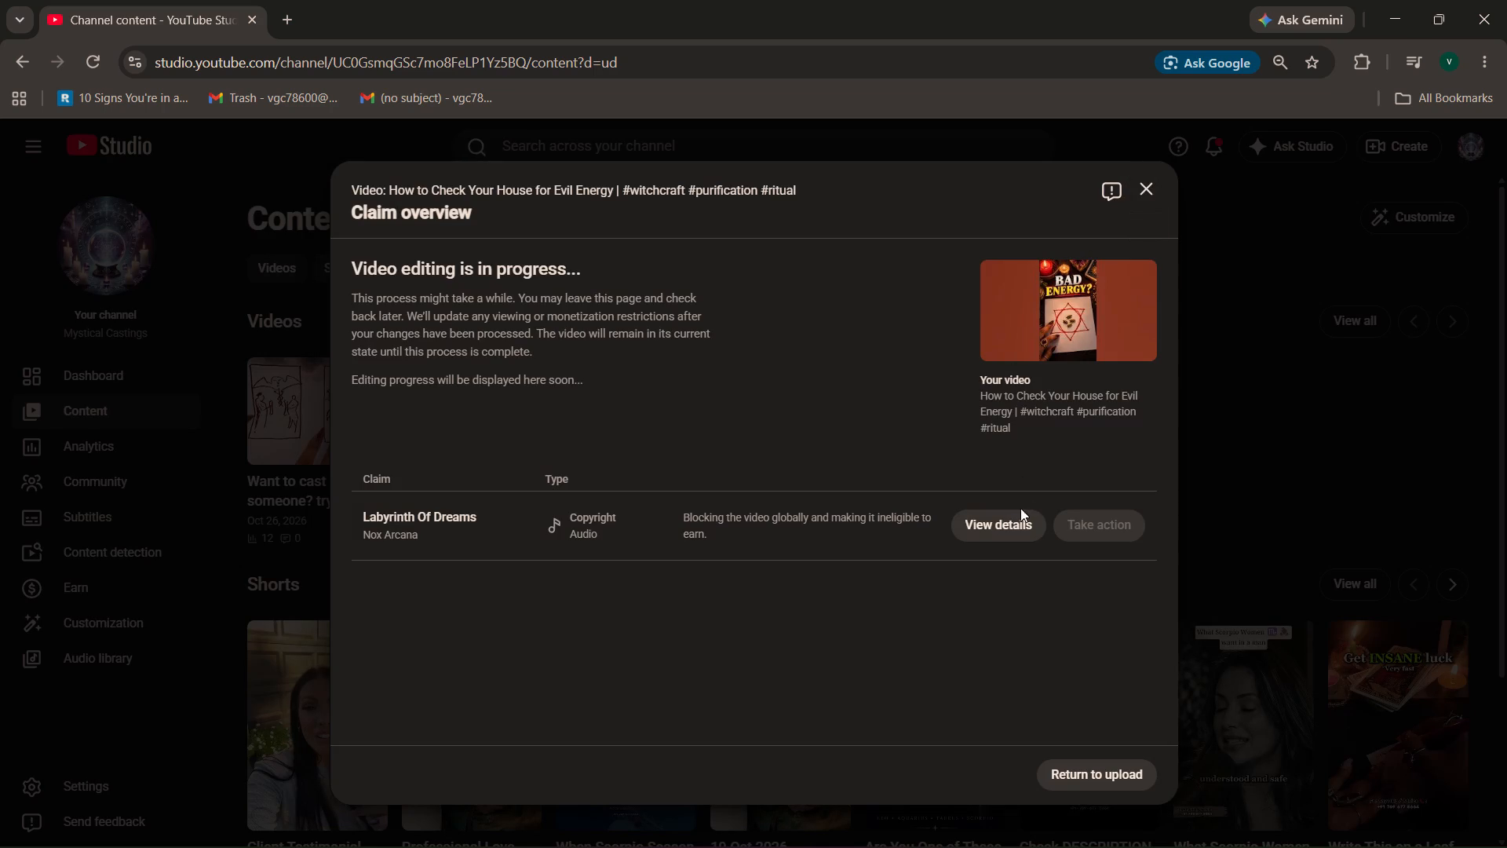
Leave the claim overview for the upload's Checks page and examine the copyright check status.
scroll(812, 550, up, 3)
click(1158, 196)
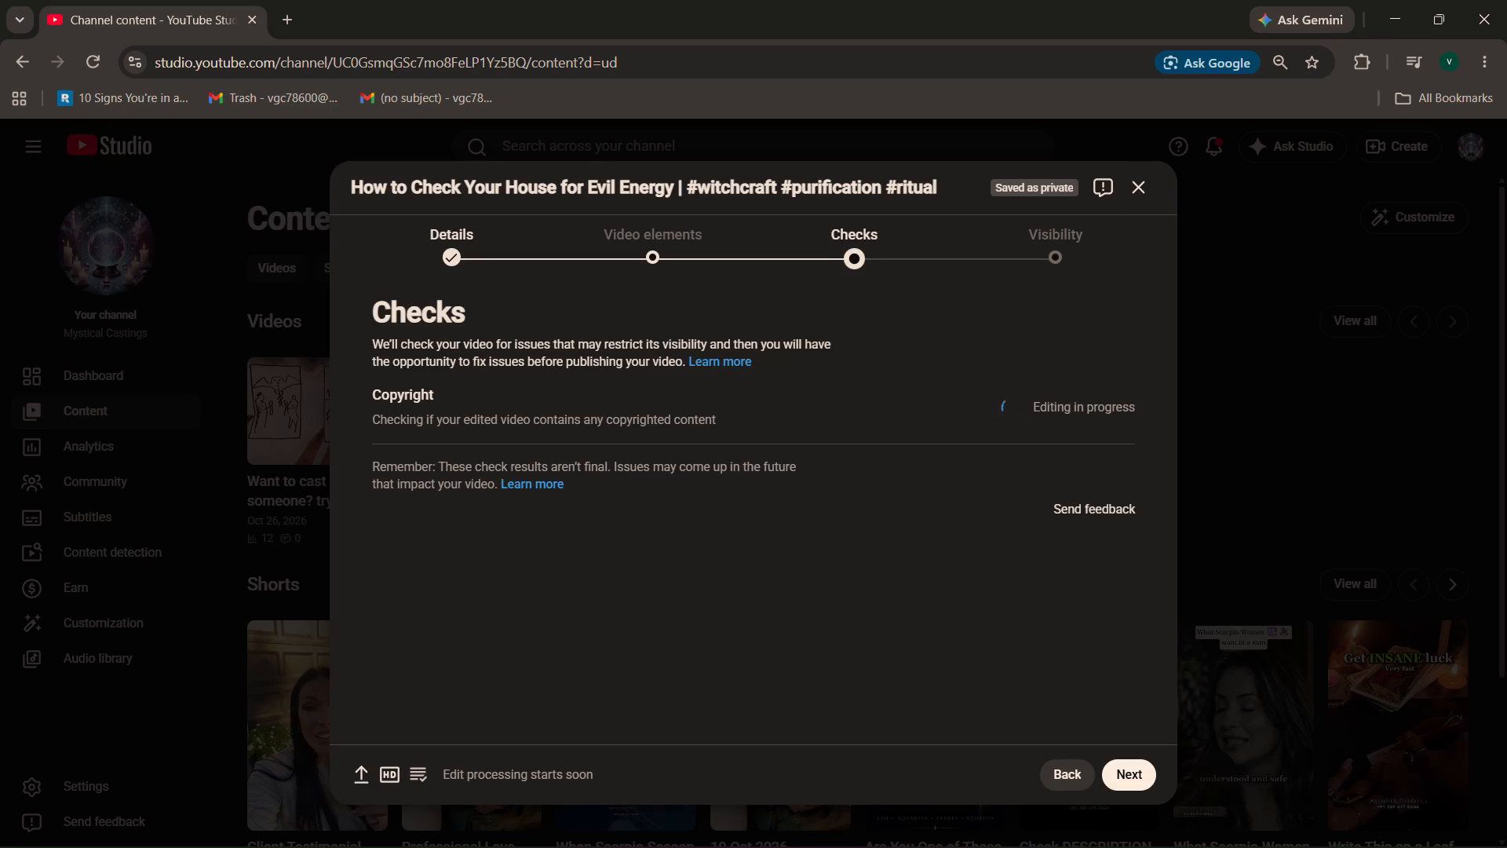
drag(1059, 410, 1180, 405)
click(939, 531)
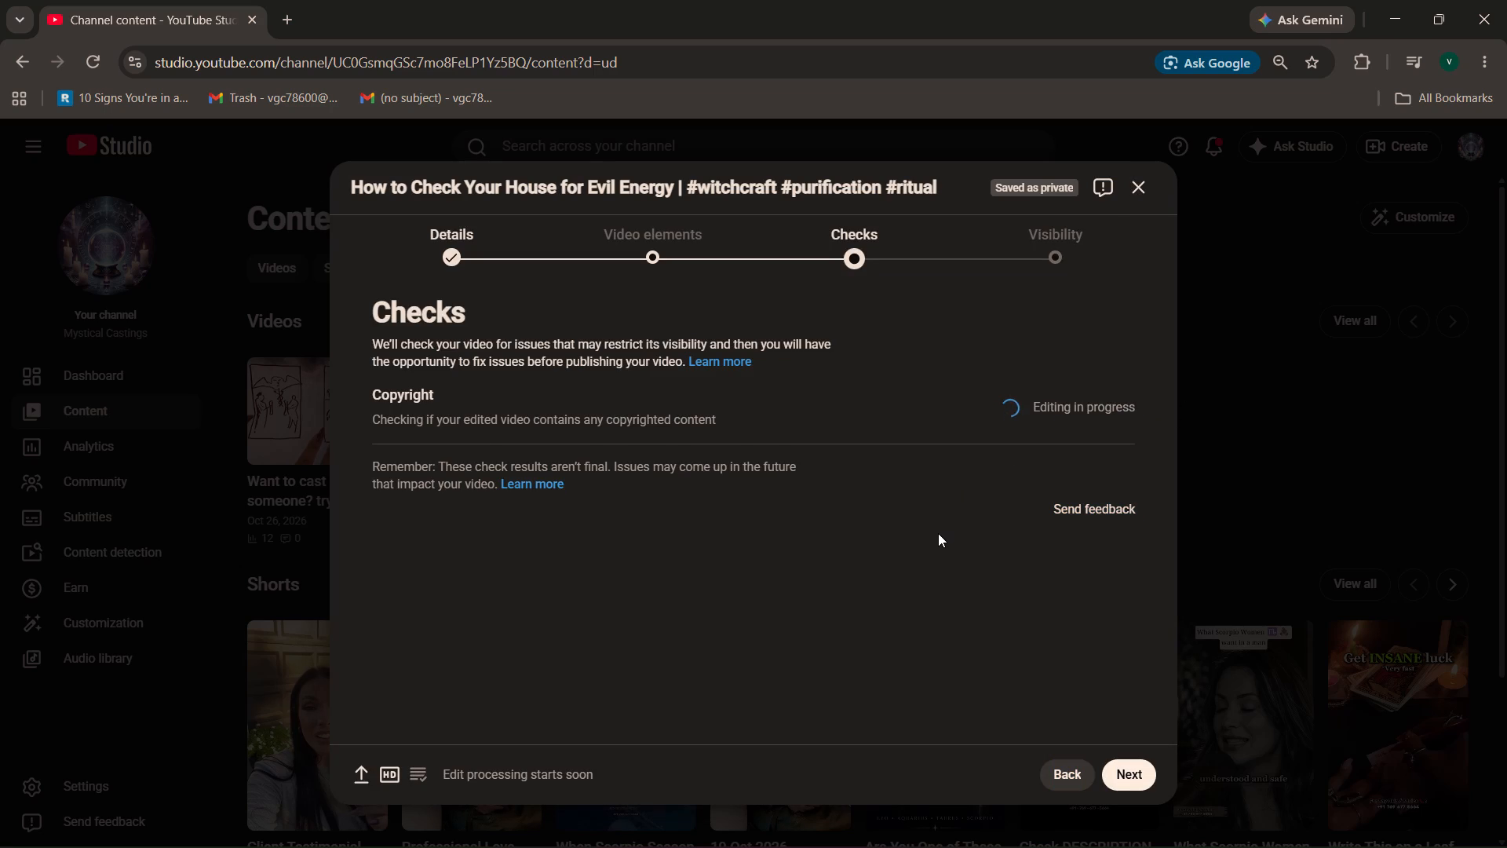
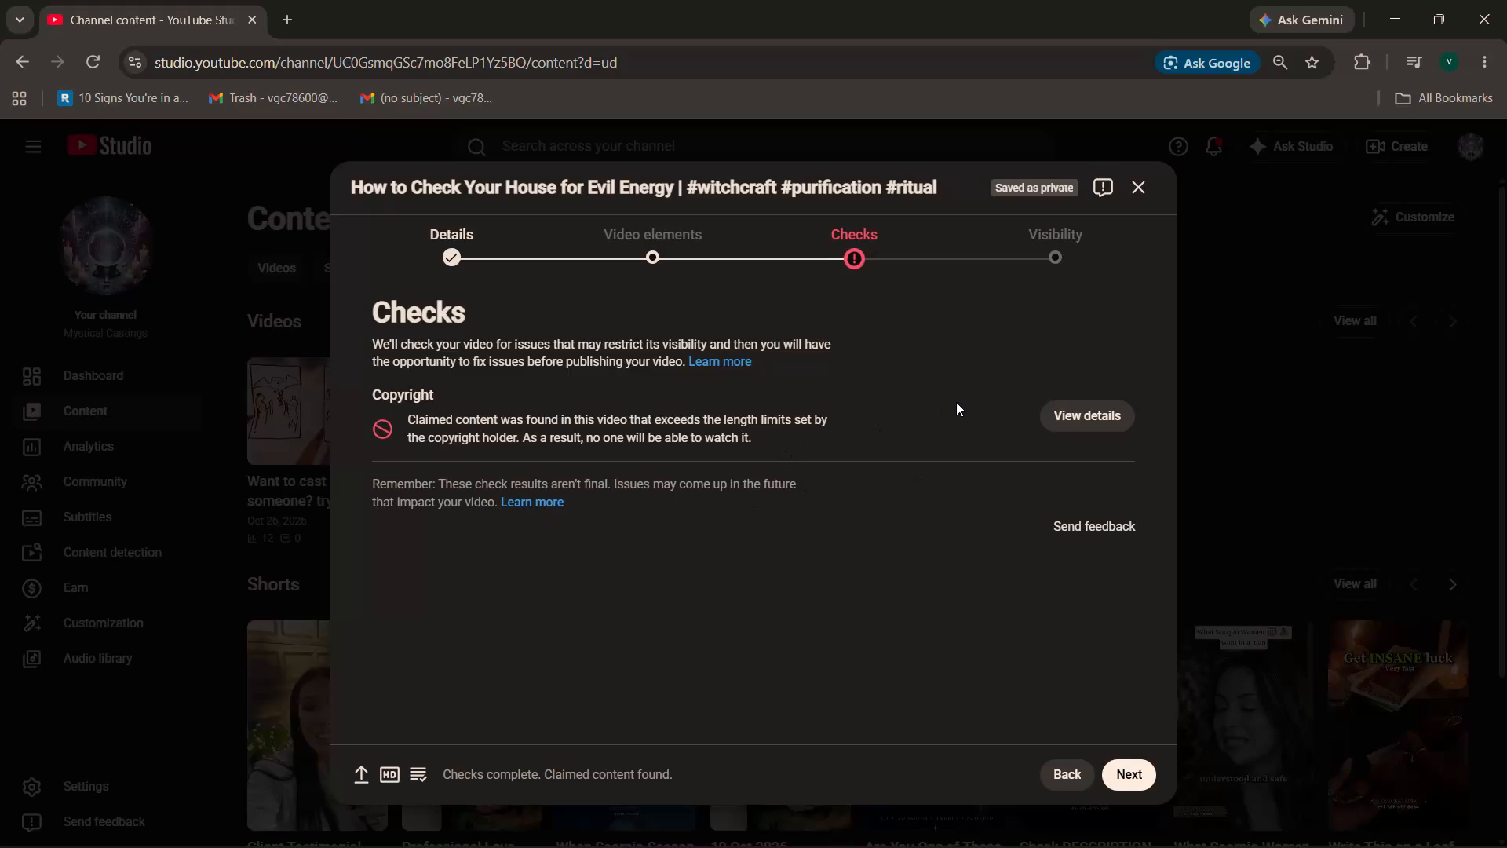
Open the claim overview from the upload's copyright check.
click(1082, 408)
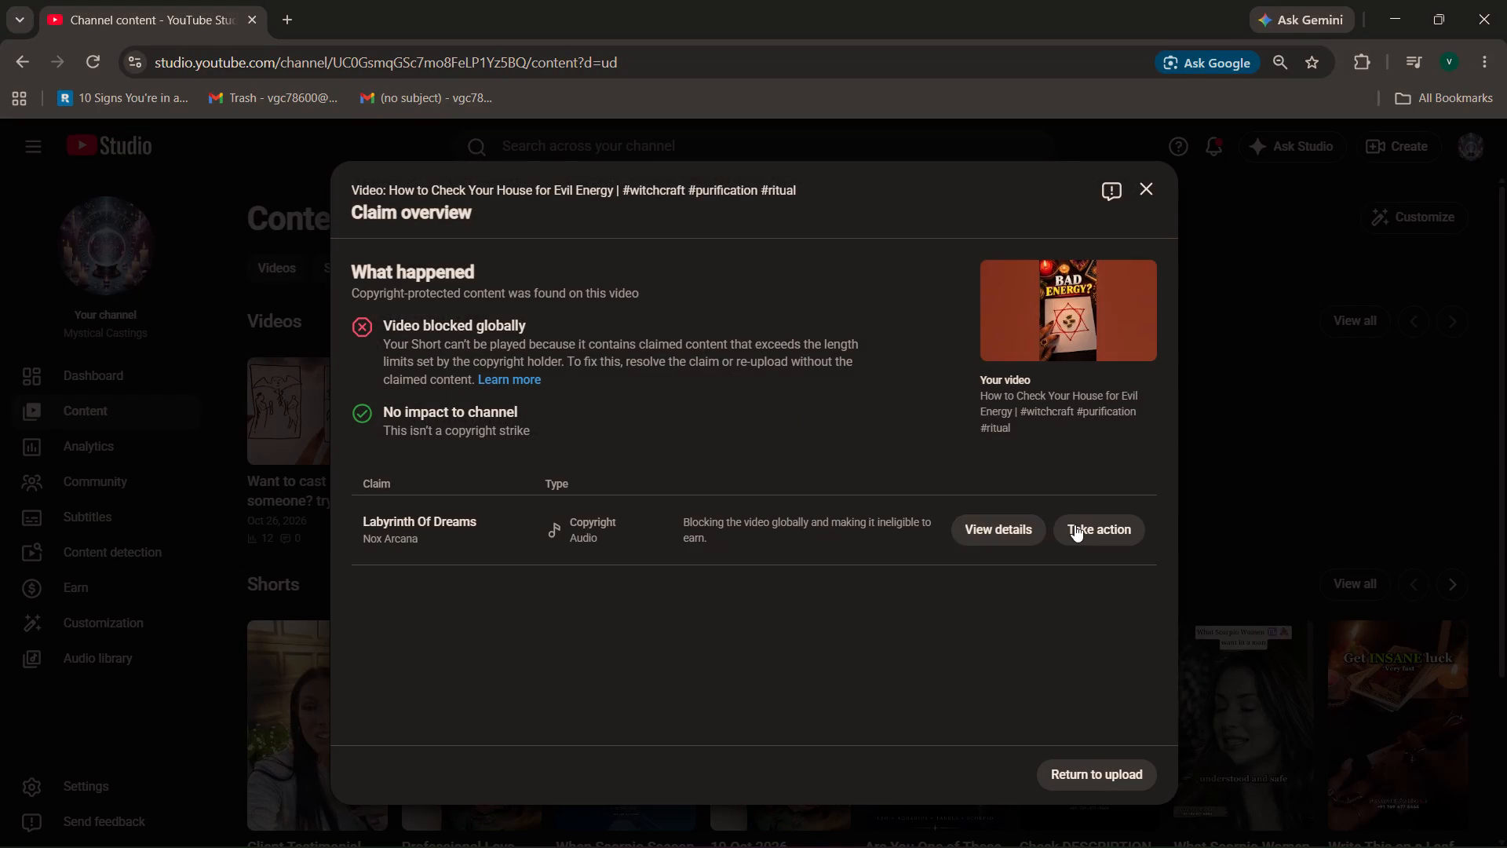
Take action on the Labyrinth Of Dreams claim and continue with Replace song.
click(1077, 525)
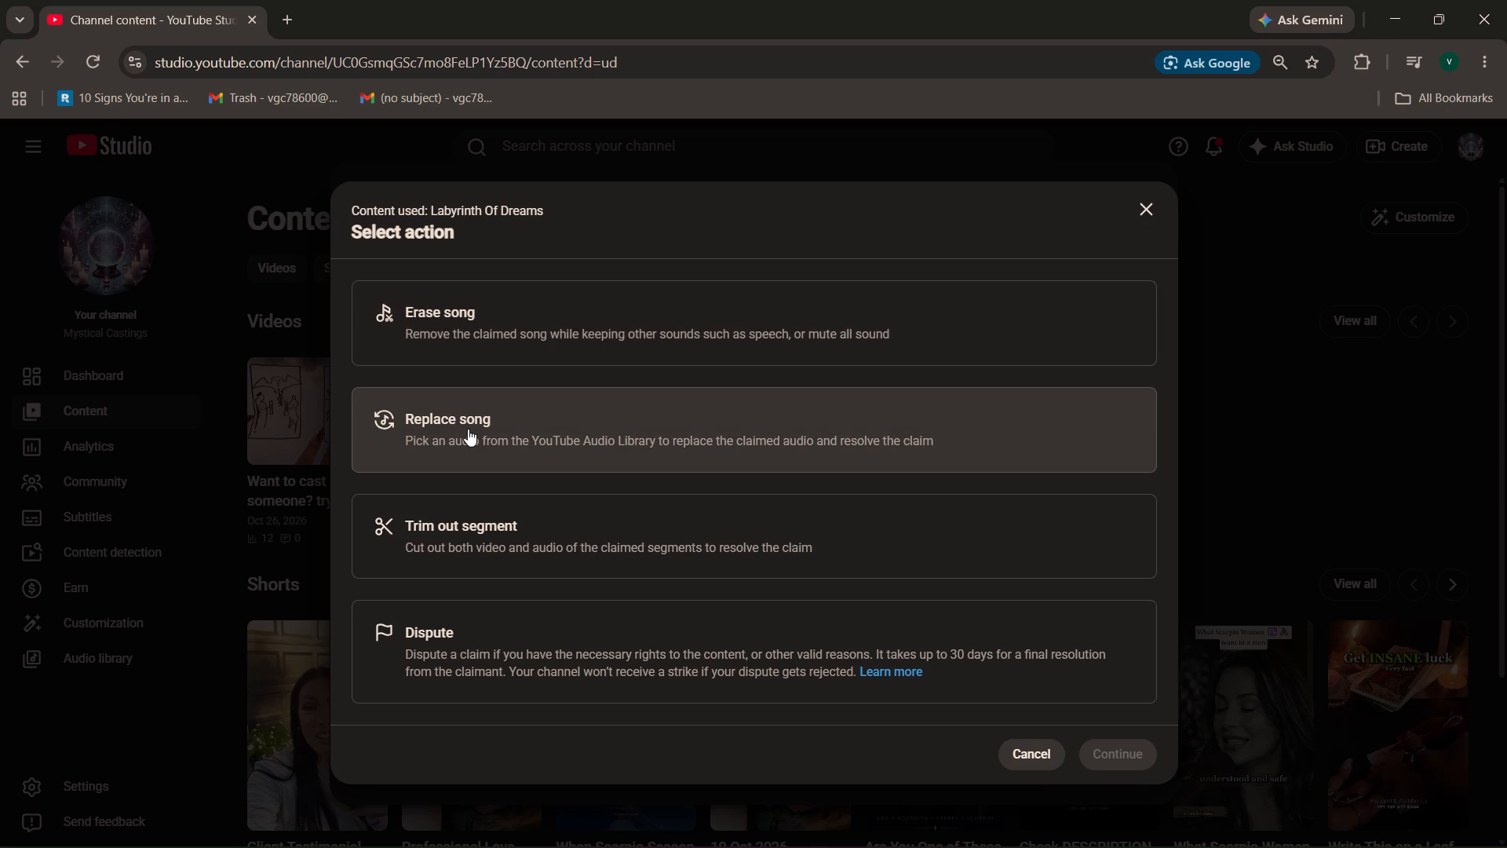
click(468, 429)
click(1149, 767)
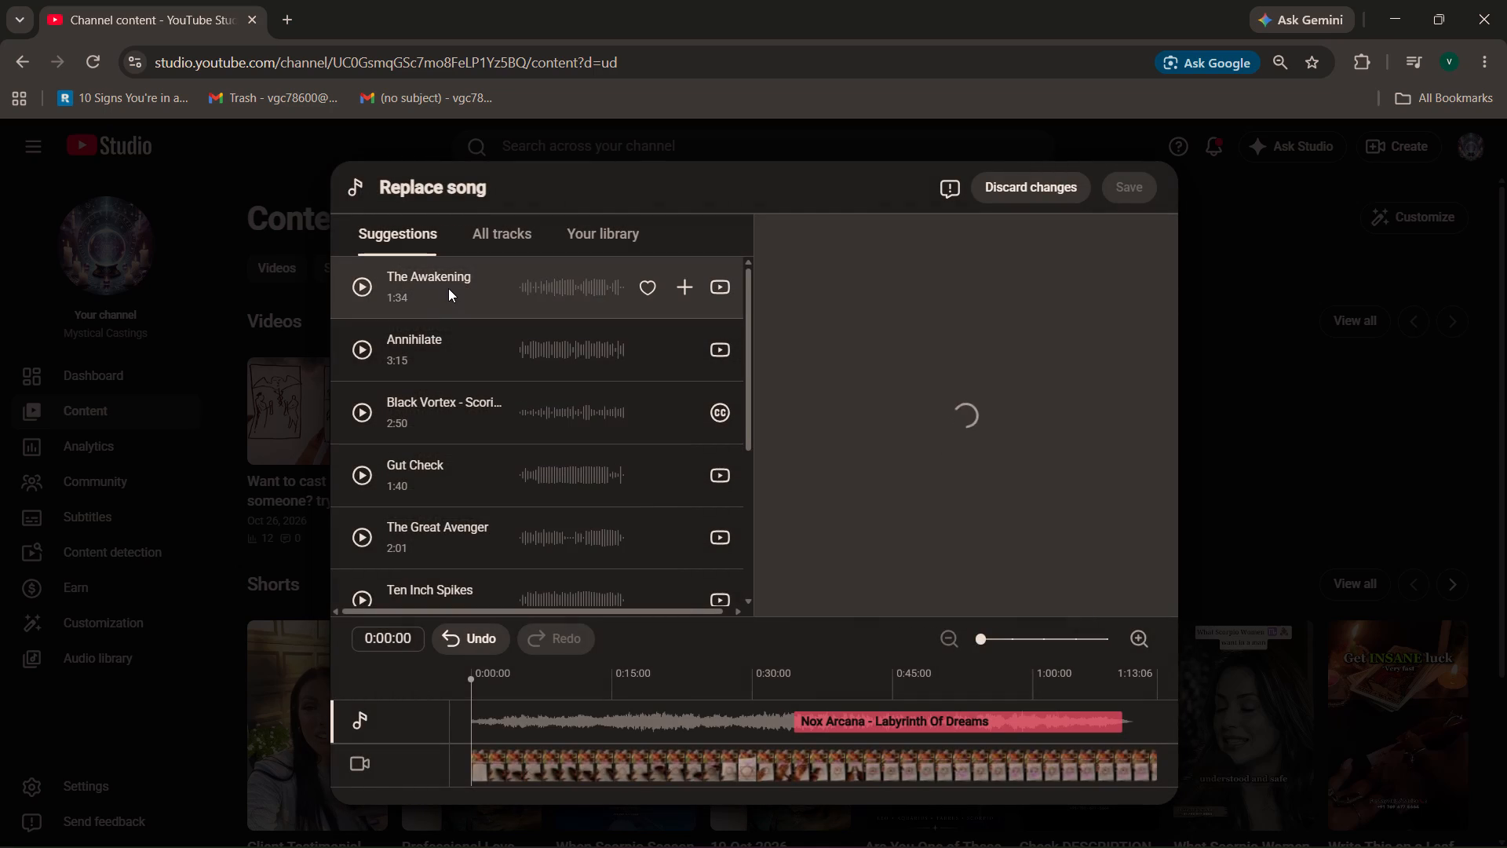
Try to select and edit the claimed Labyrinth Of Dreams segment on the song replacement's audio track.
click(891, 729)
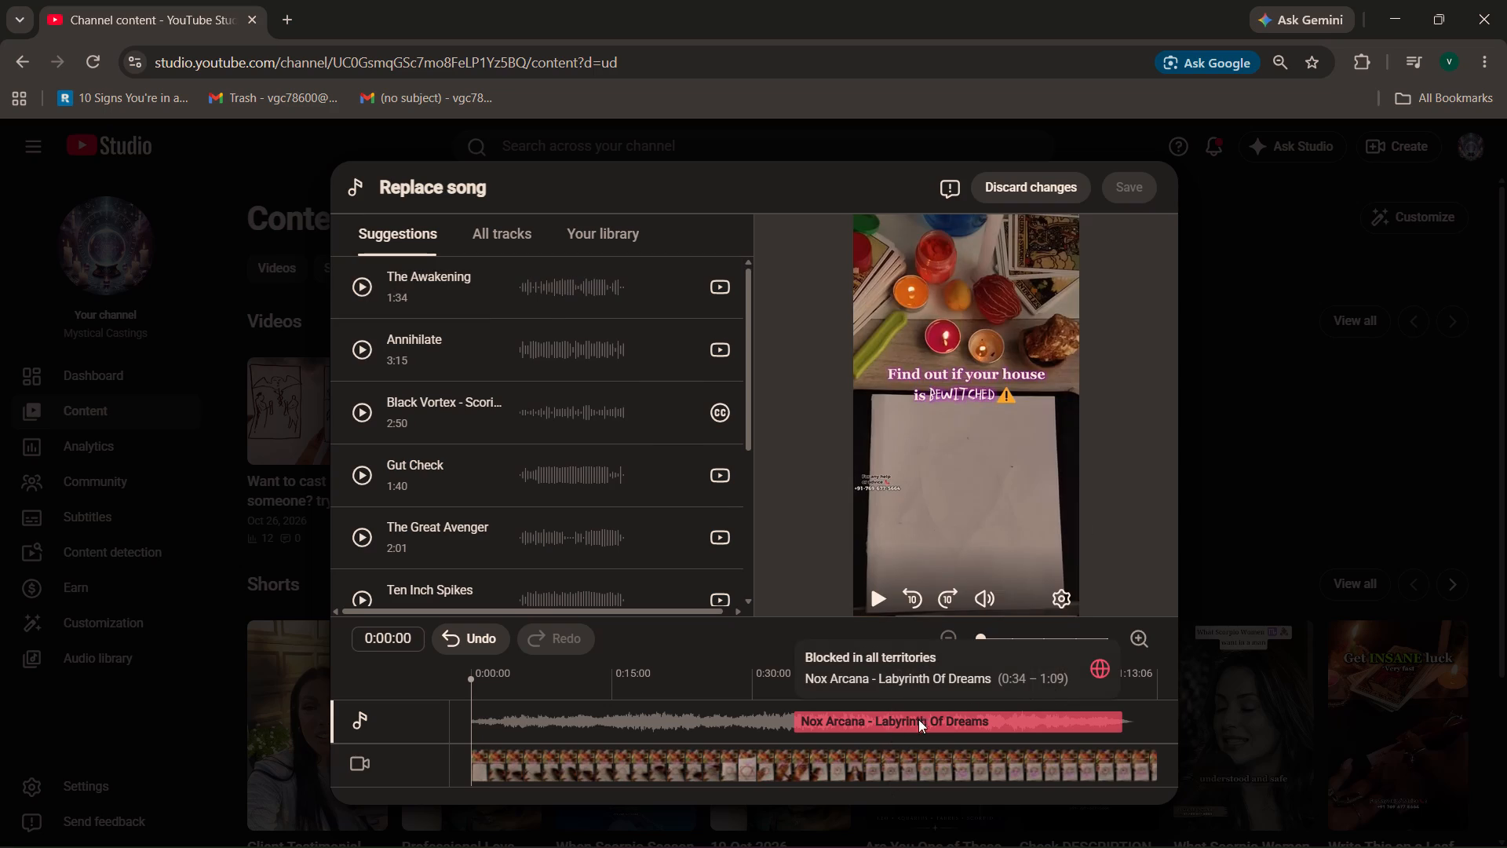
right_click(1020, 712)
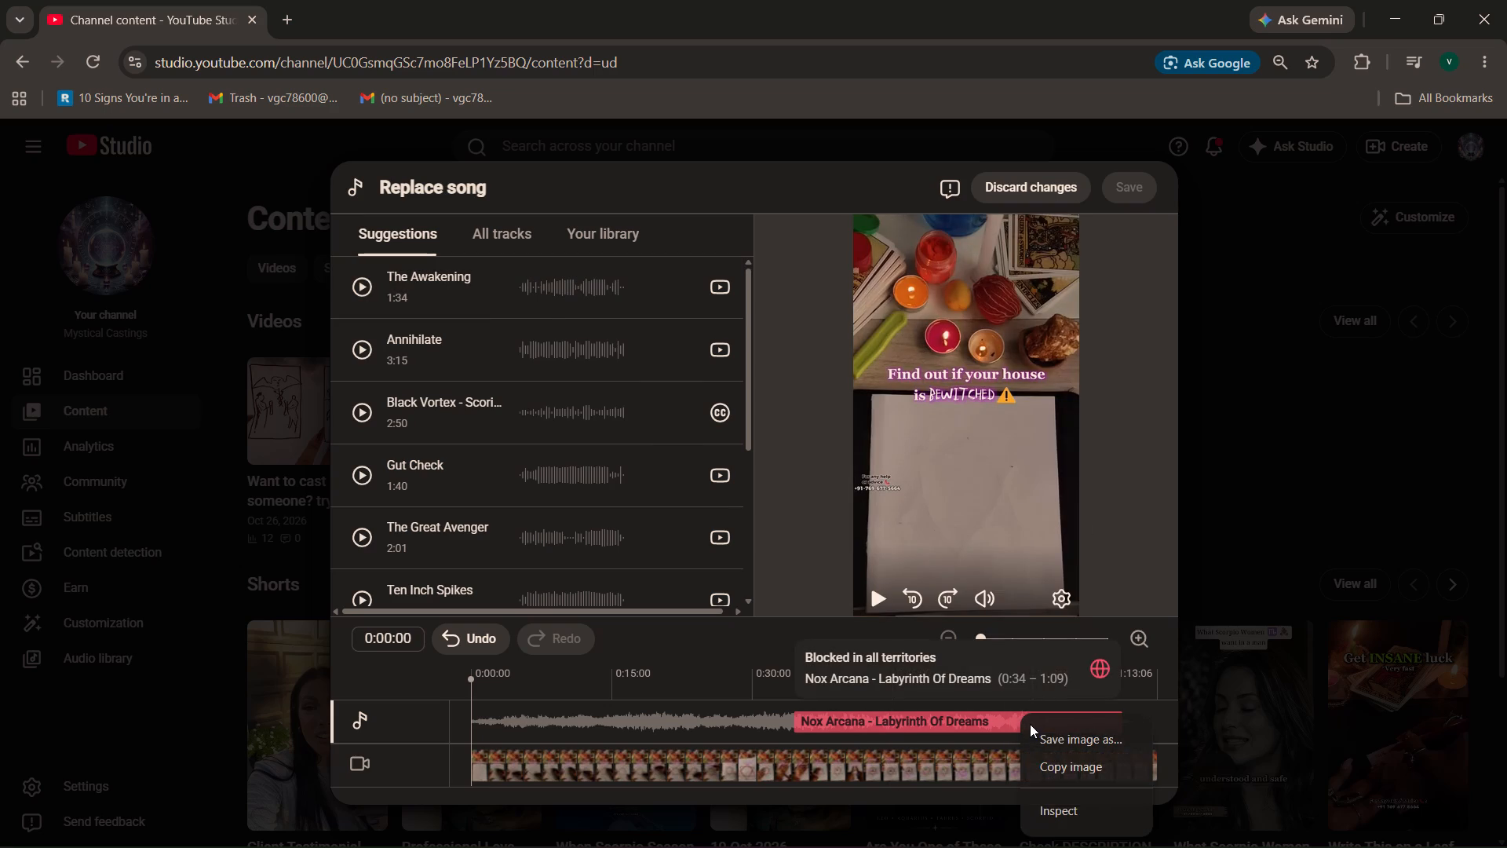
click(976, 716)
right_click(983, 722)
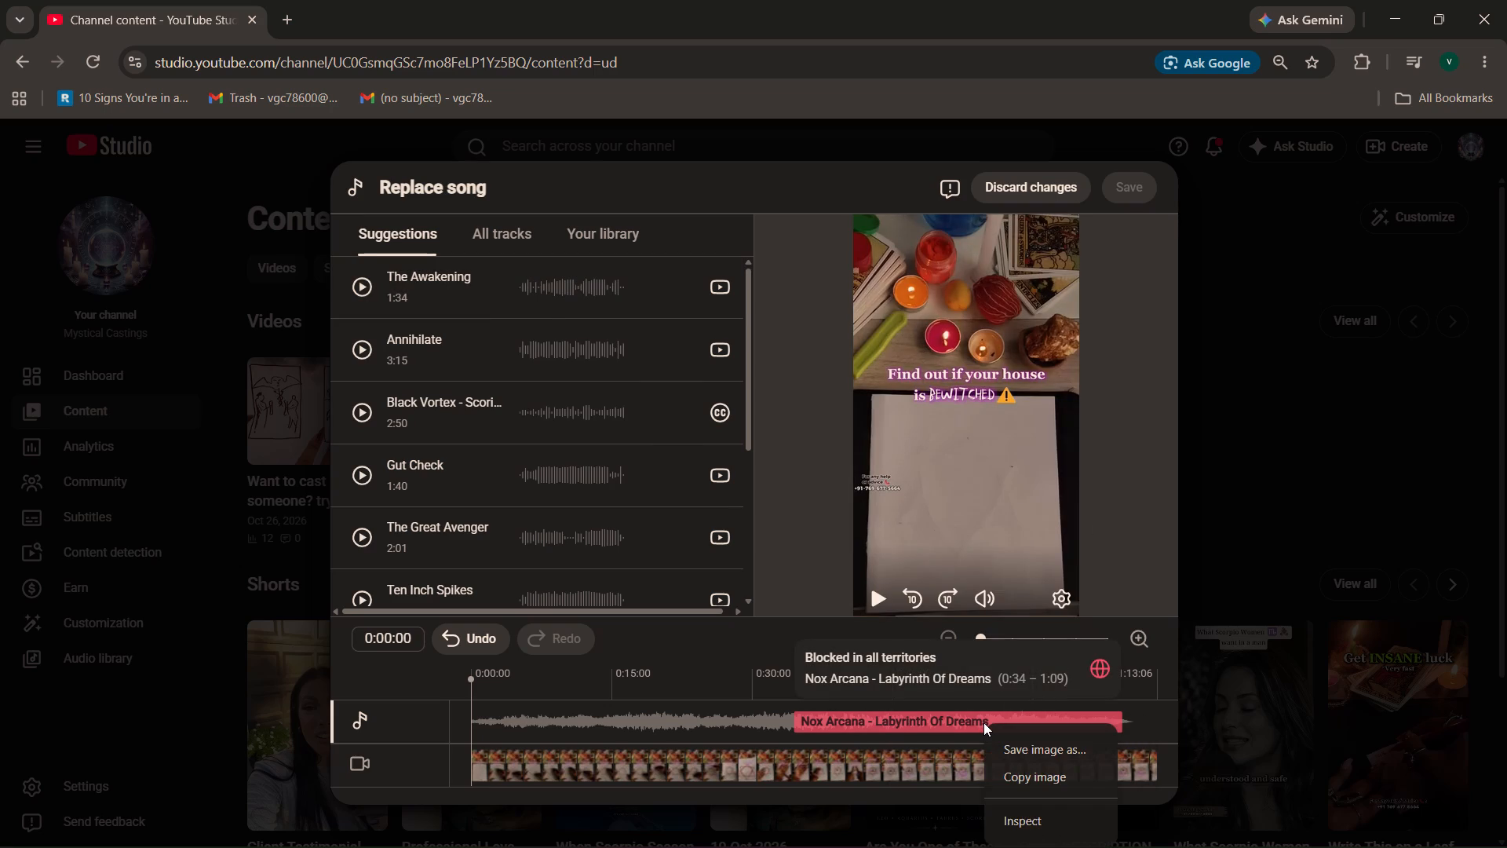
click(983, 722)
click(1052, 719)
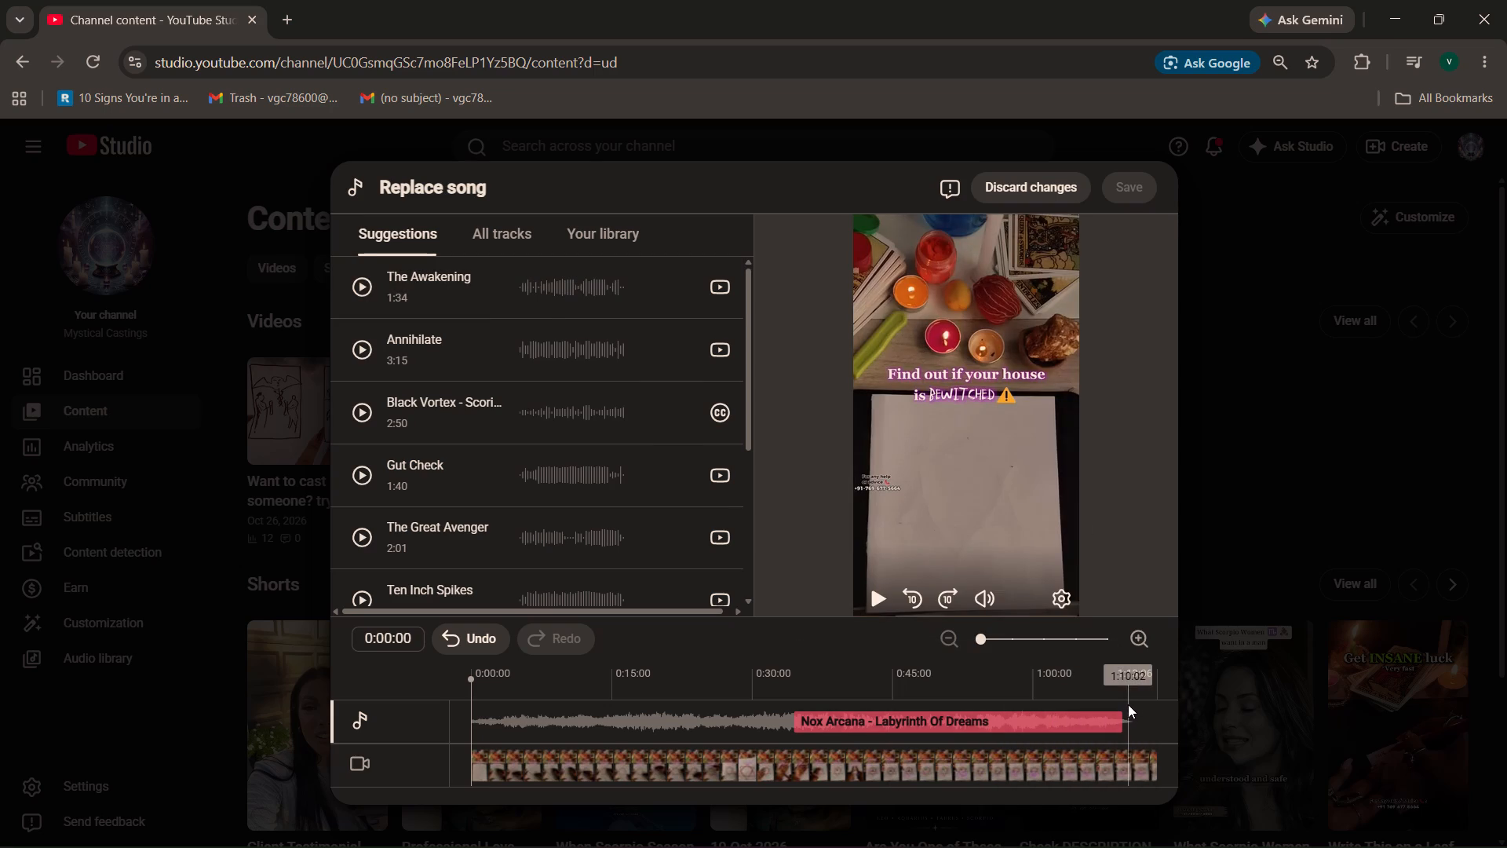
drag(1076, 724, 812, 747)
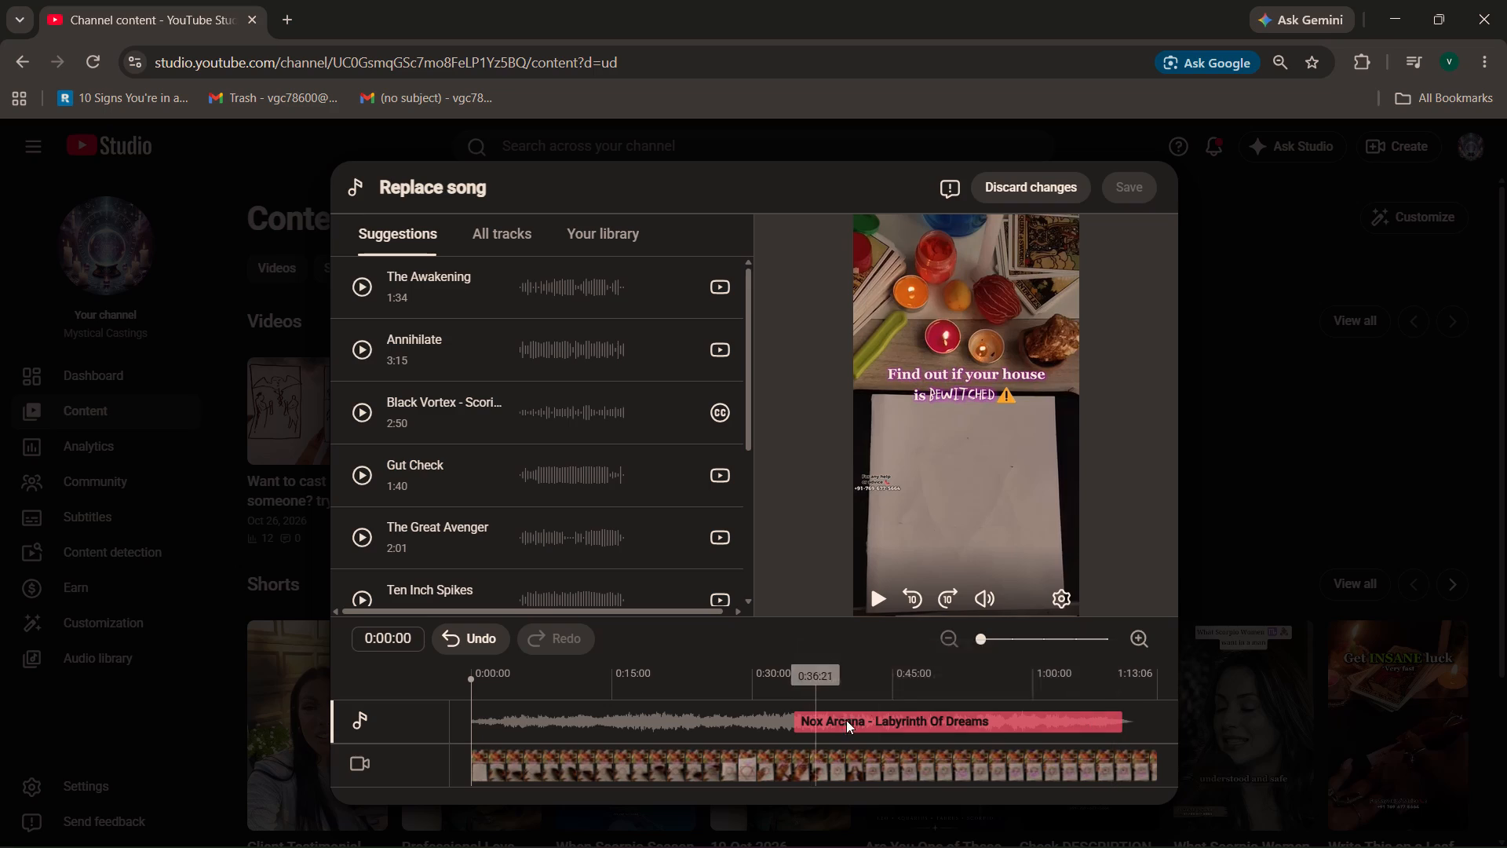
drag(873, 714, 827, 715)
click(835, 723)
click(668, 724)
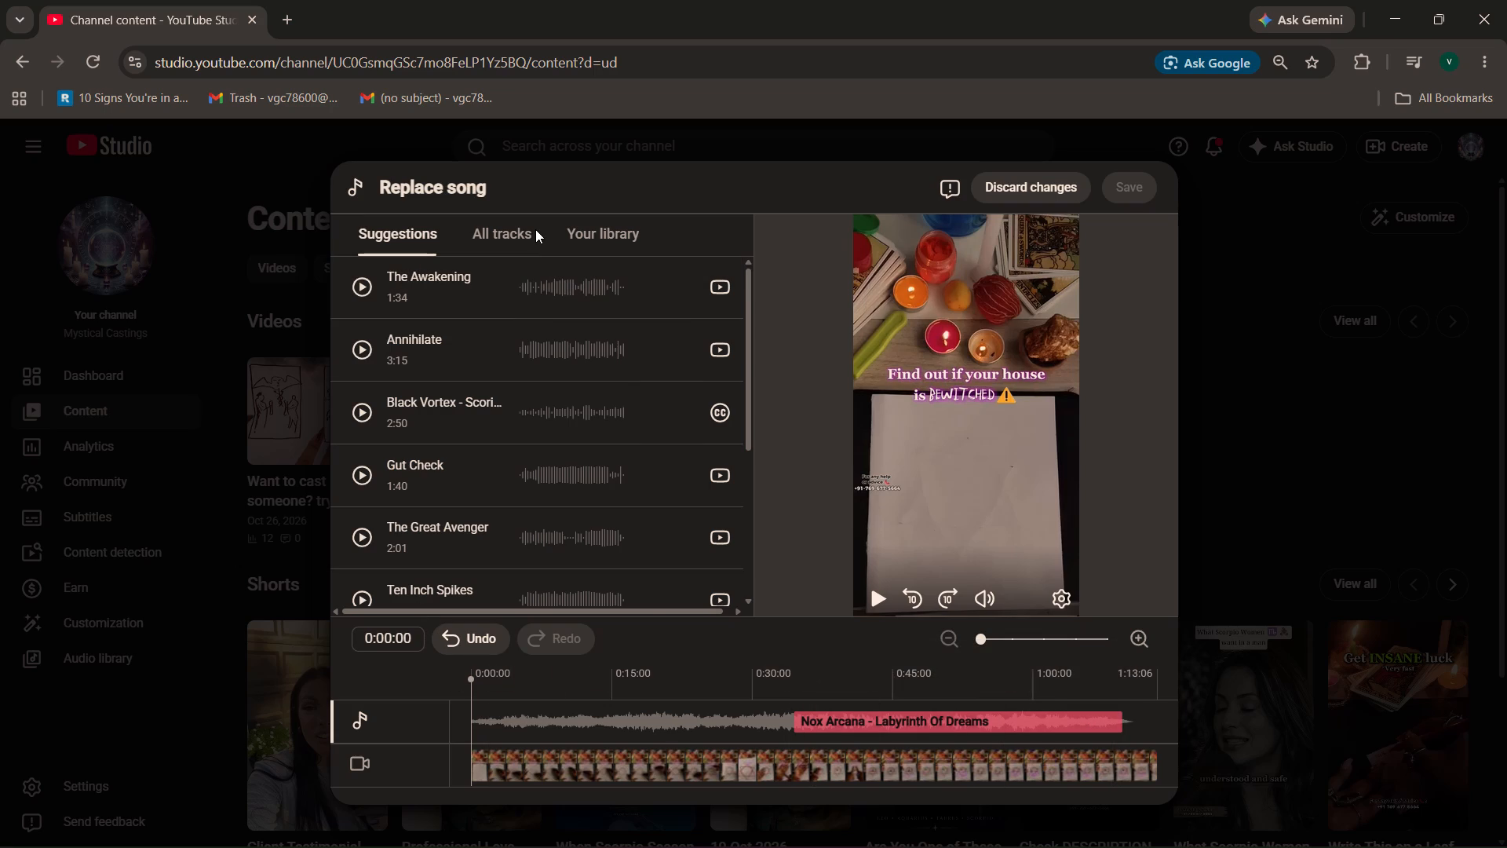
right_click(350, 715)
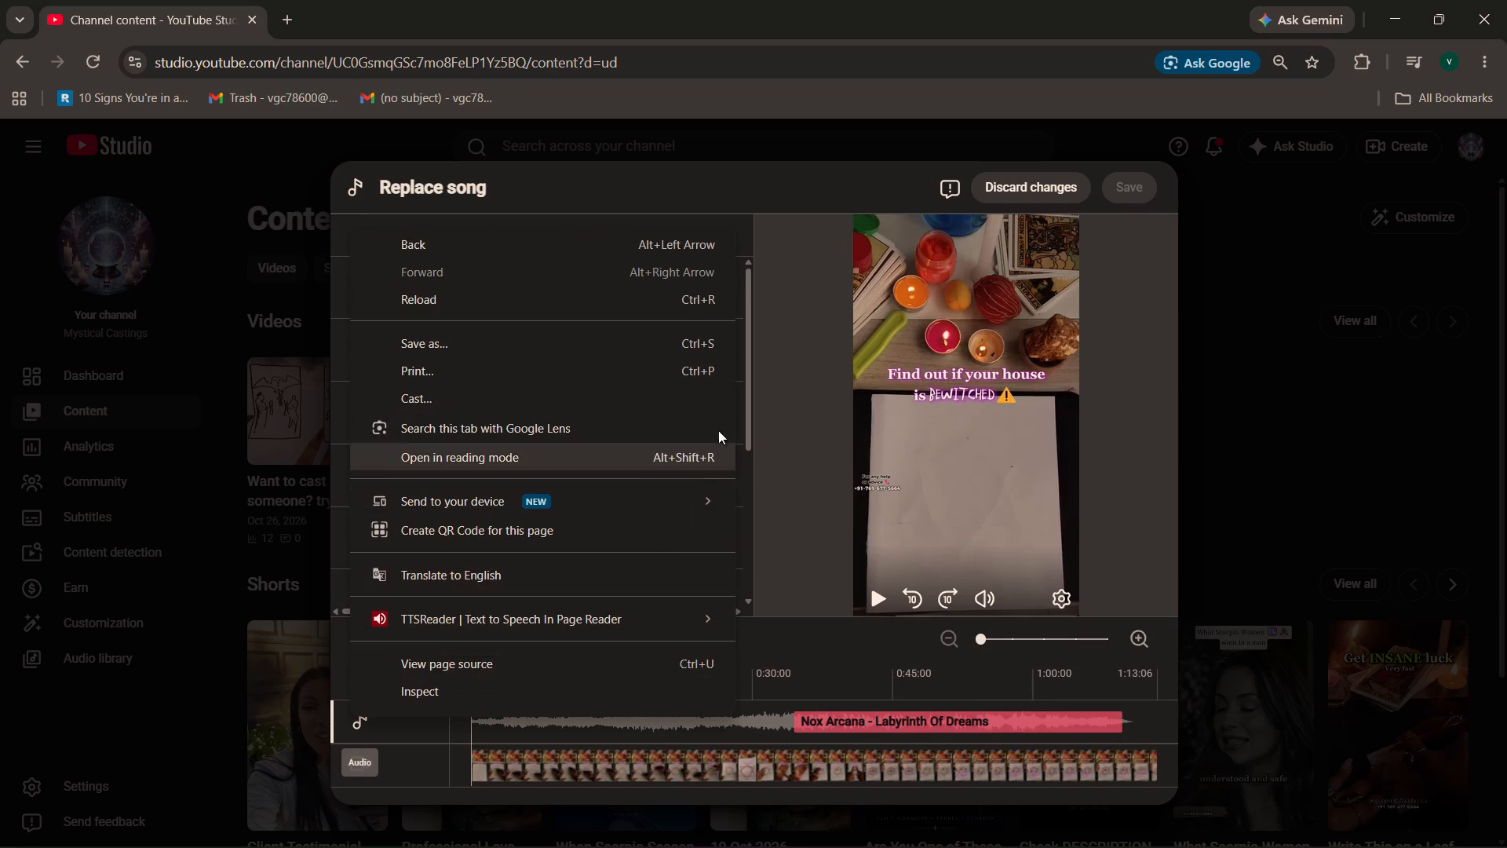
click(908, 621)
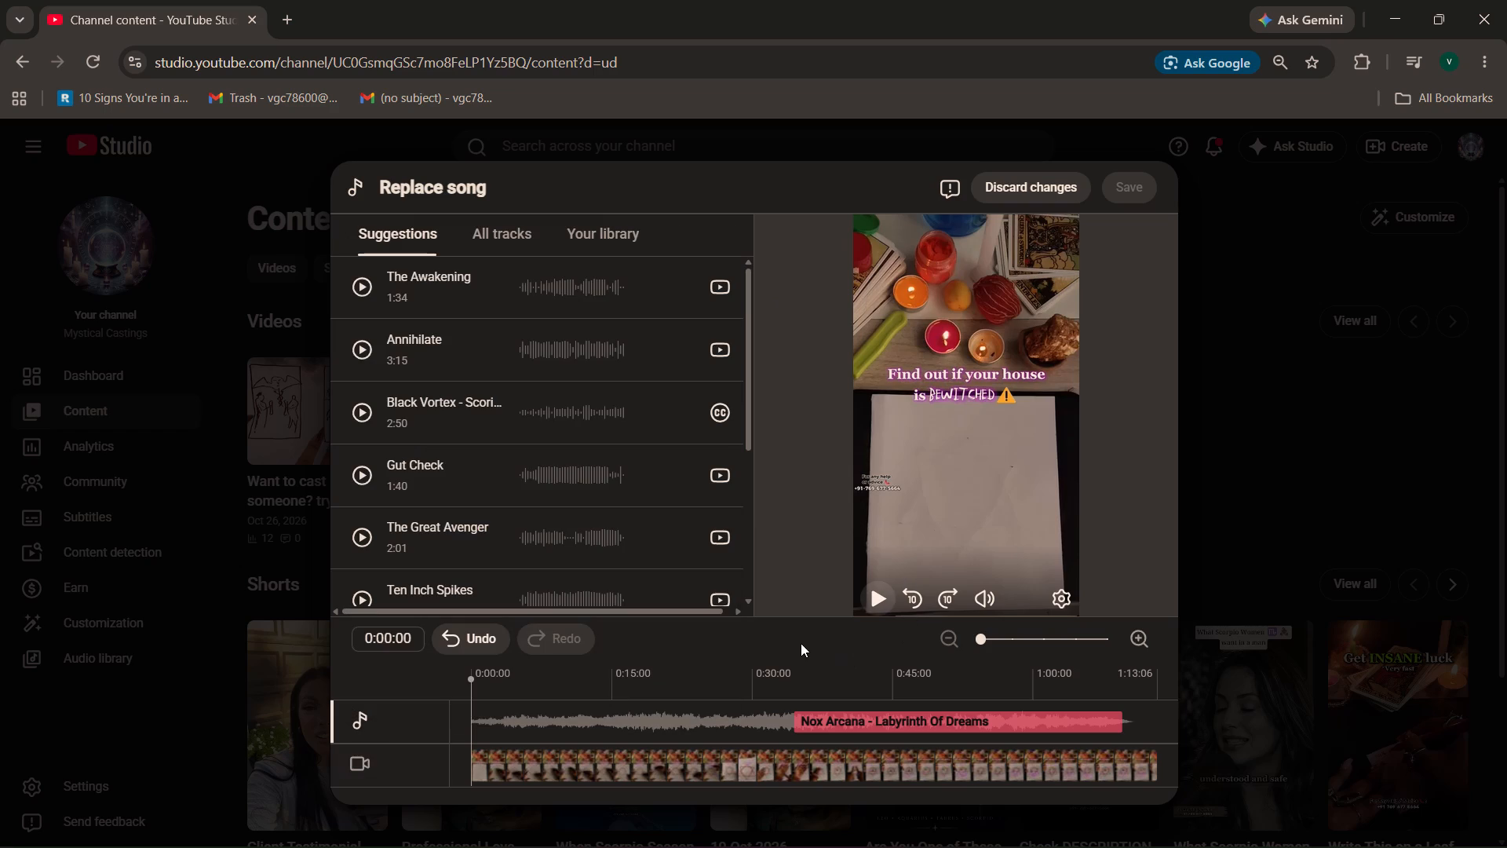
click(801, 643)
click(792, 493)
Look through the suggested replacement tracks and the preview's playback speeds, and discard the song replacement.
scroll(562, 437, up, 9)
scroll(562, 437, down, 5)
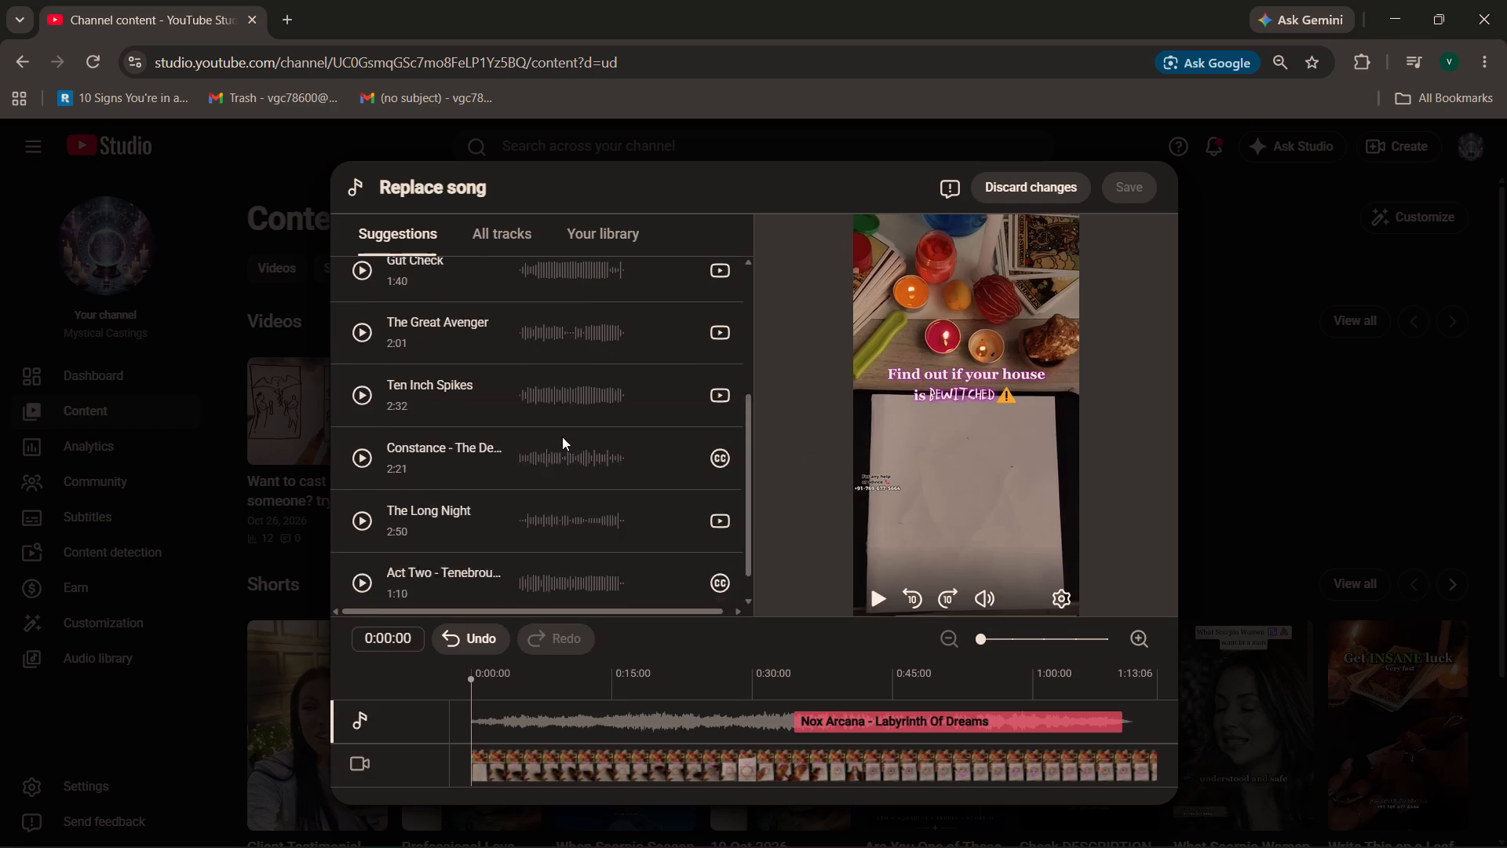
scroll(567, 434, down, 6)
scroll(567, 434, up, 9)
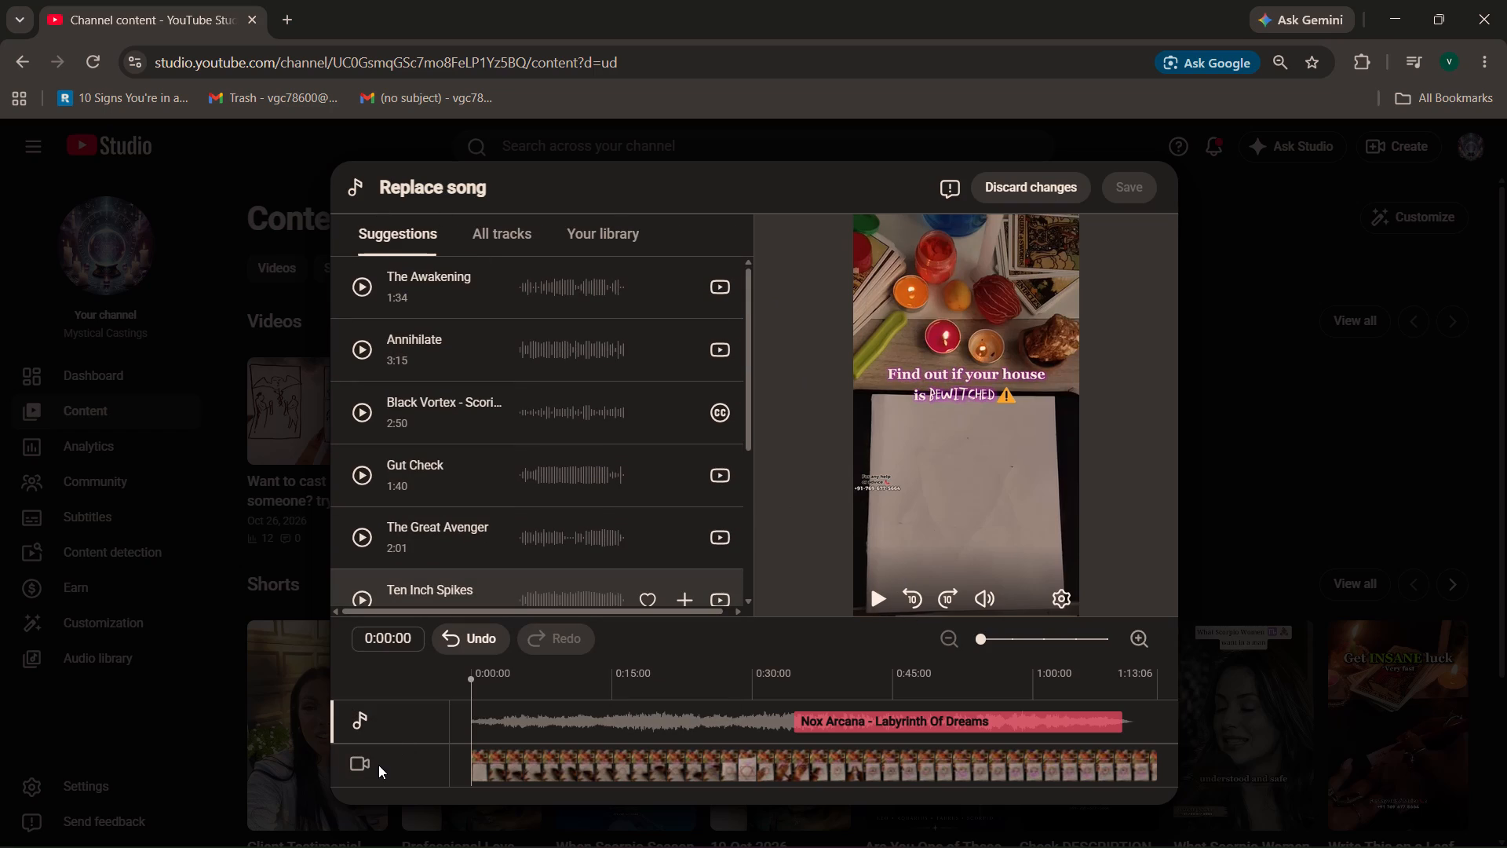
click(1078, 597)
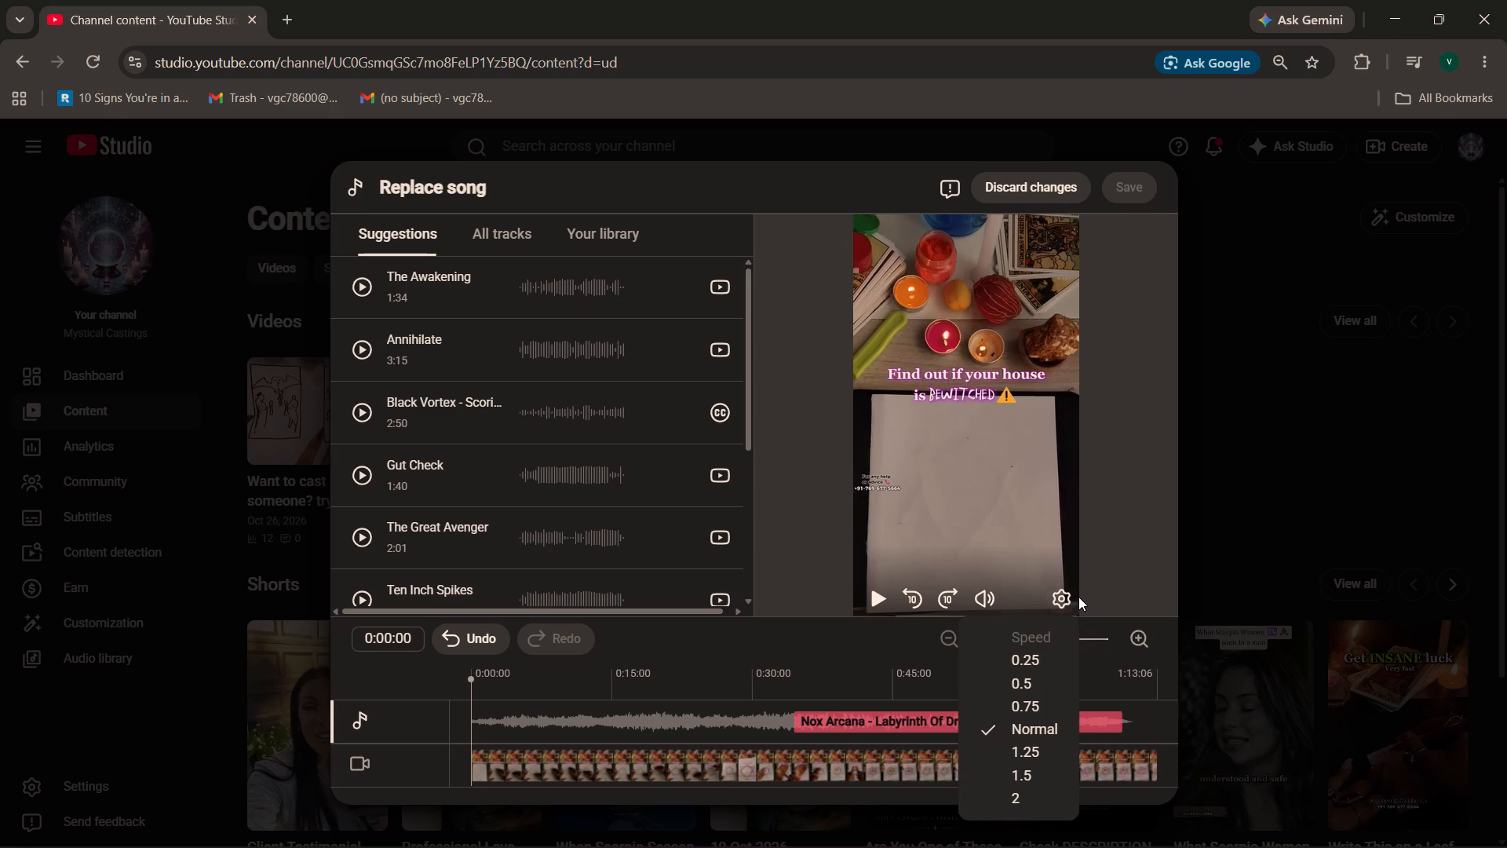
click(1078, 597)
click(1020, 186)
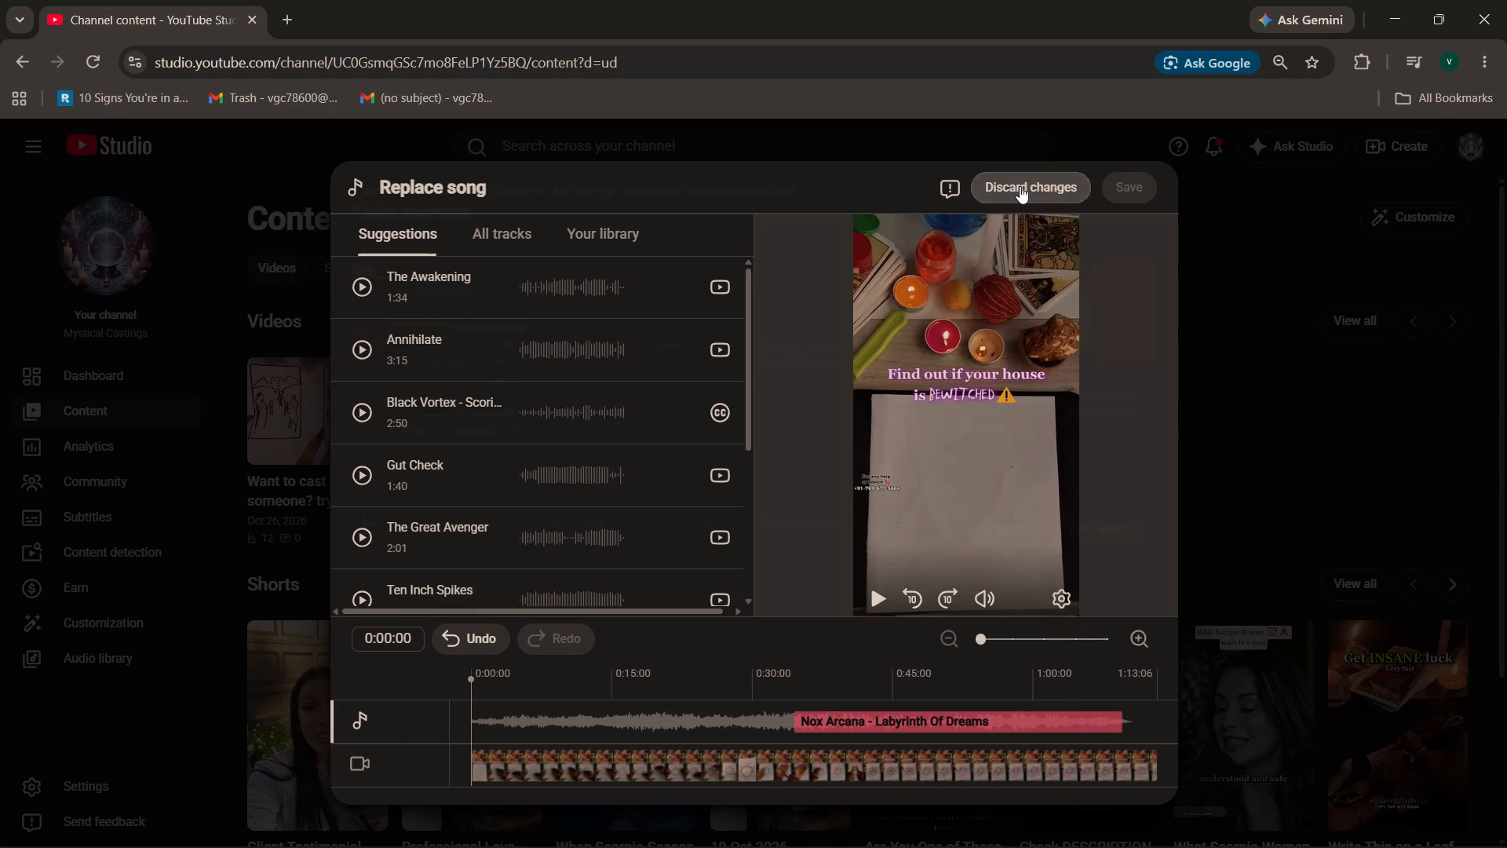
Erase the claimed Labyrinth Of Dreams song while keeping other sounds, acknowledging that the changes are permanent and confirming them.
click(1085, 530)
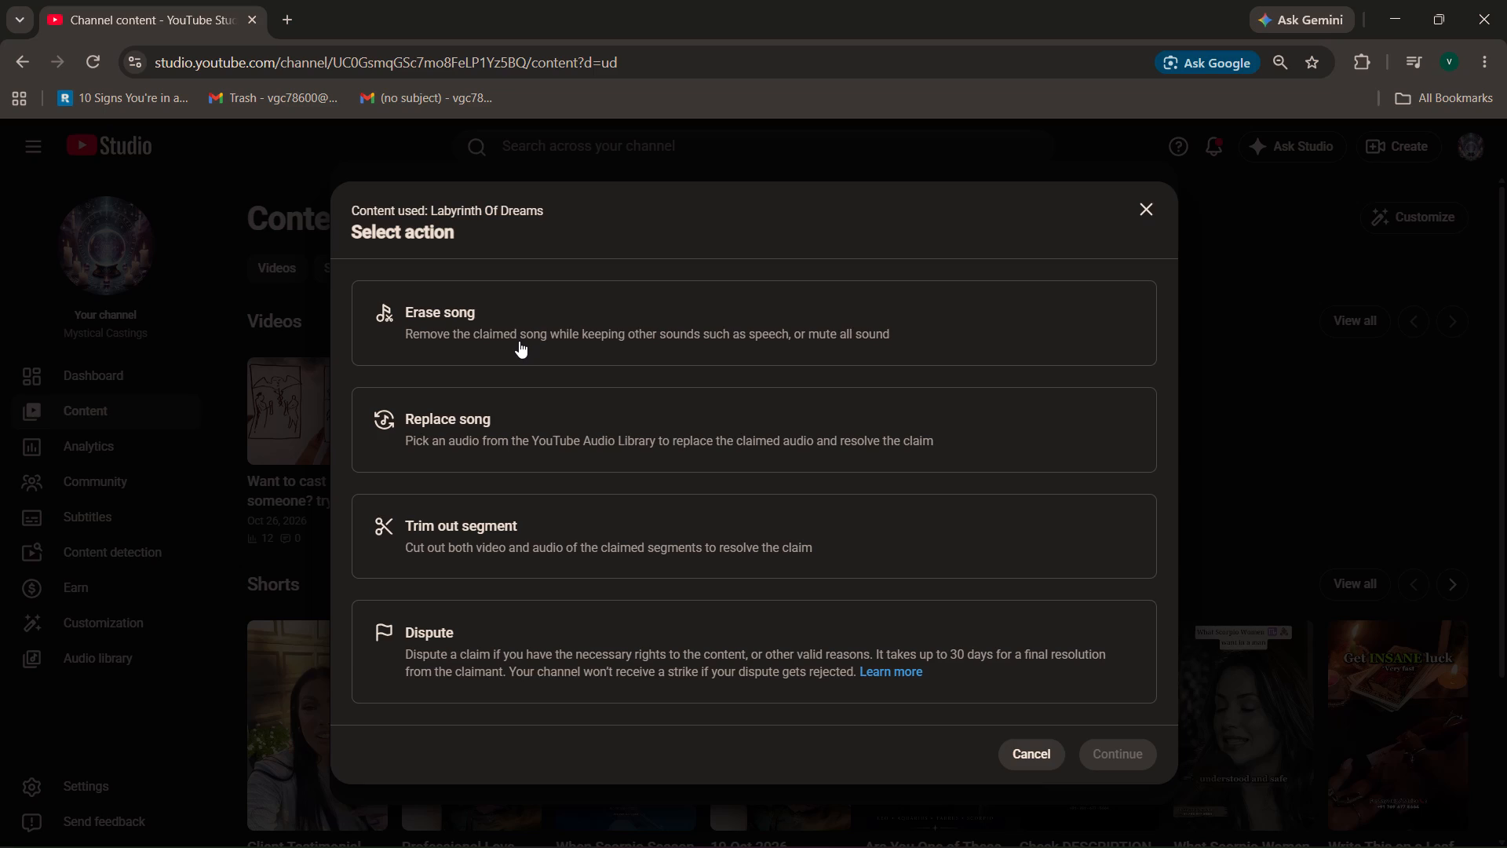
click(459, 345)
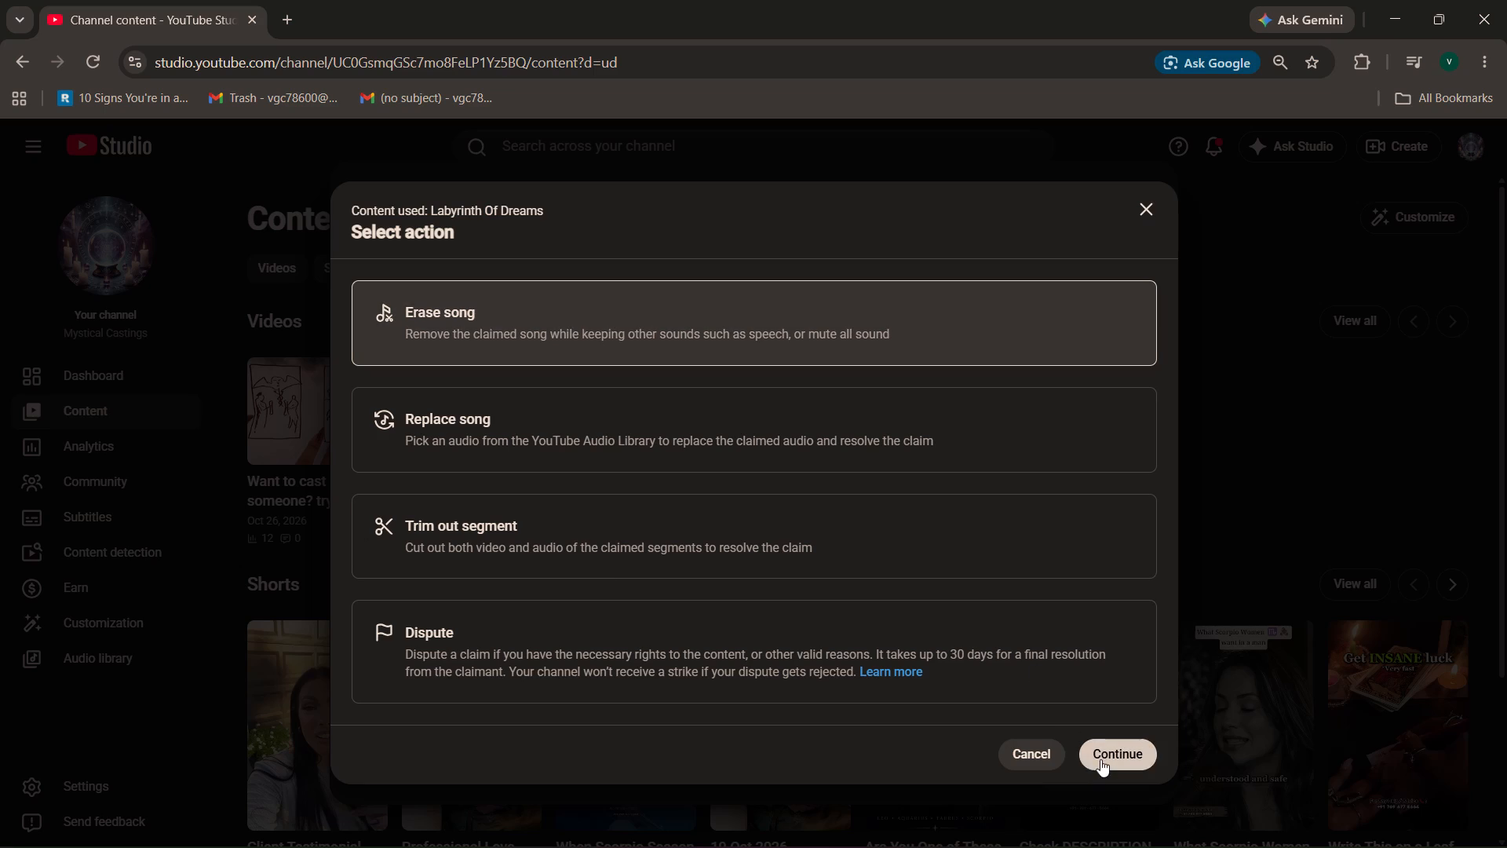
click(1100, 759)
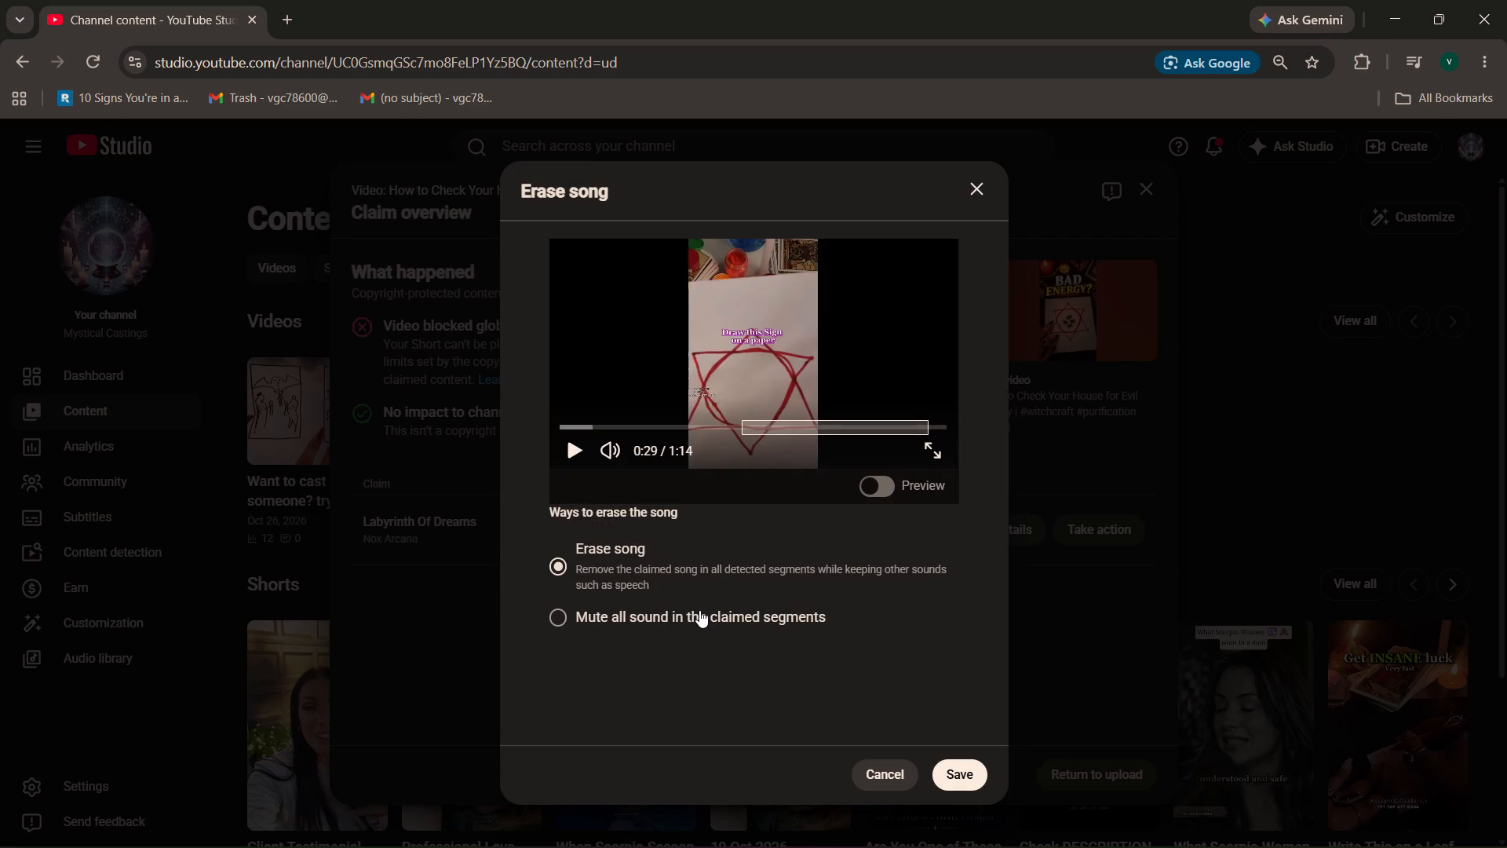
click(972, 780)
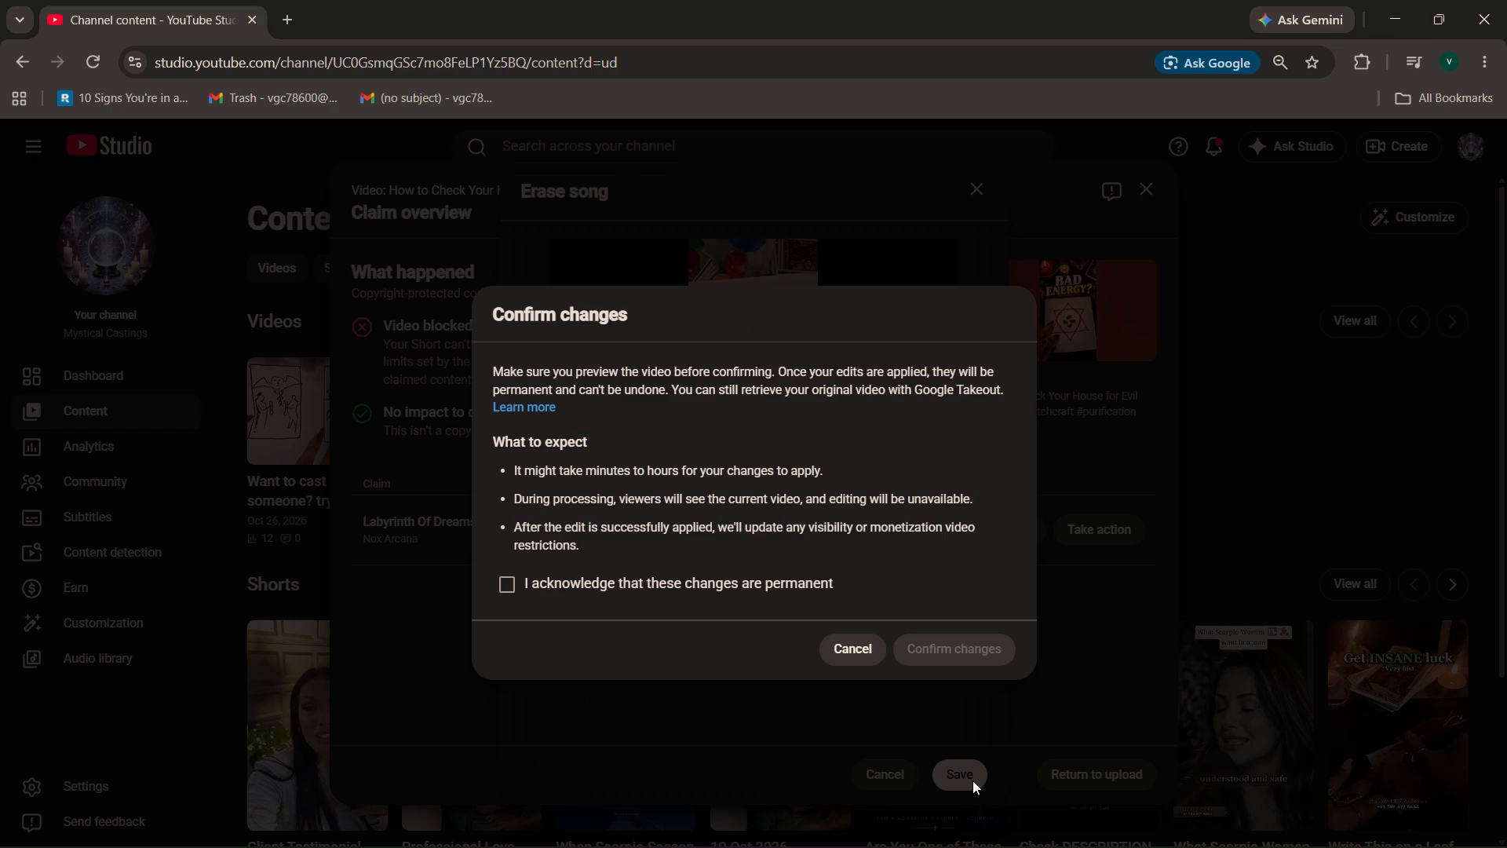
click(510, 587)
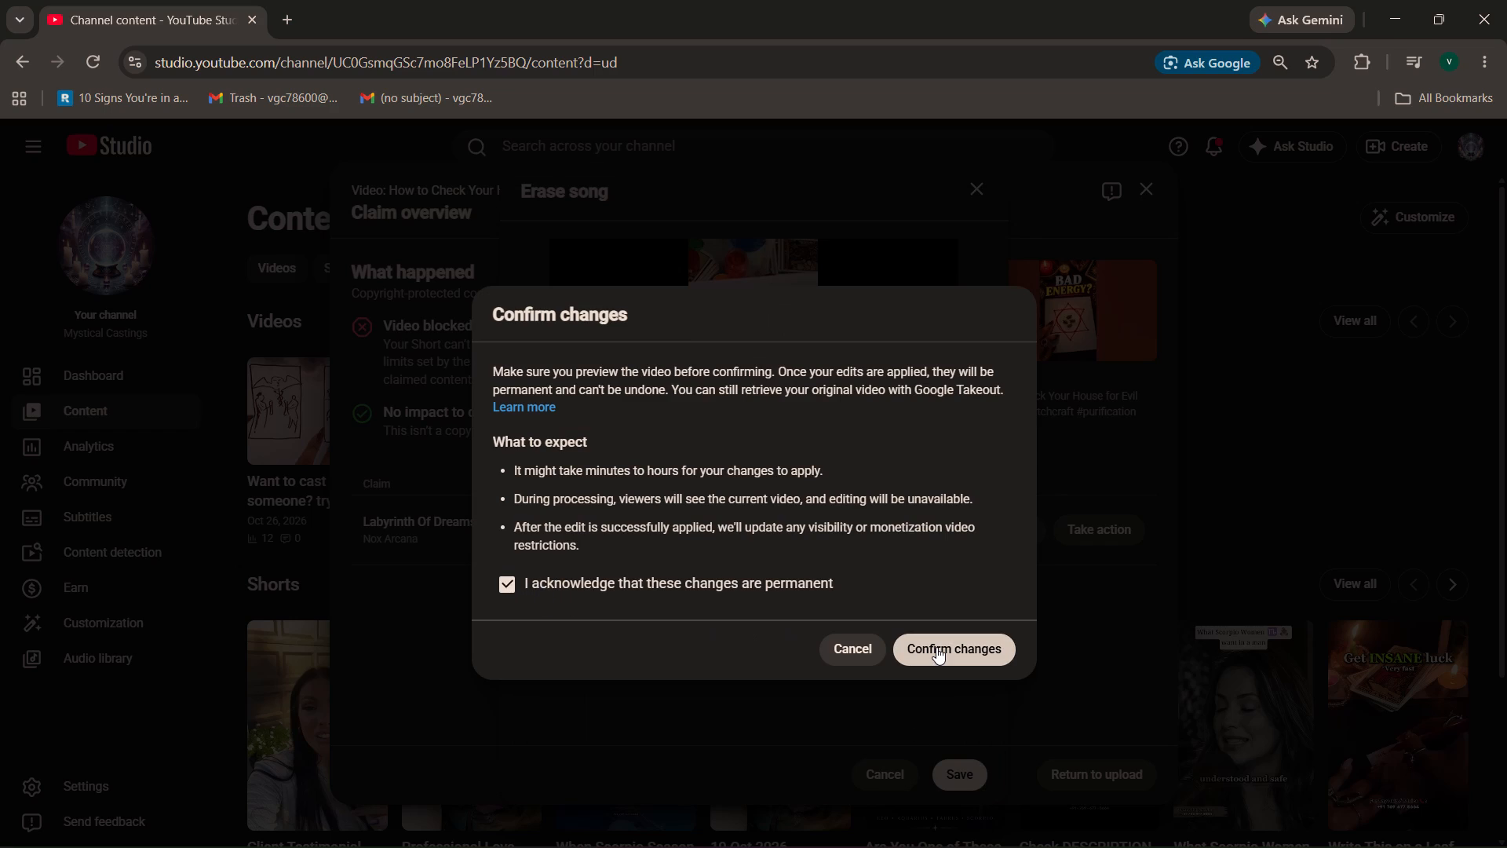
click(936, 647)
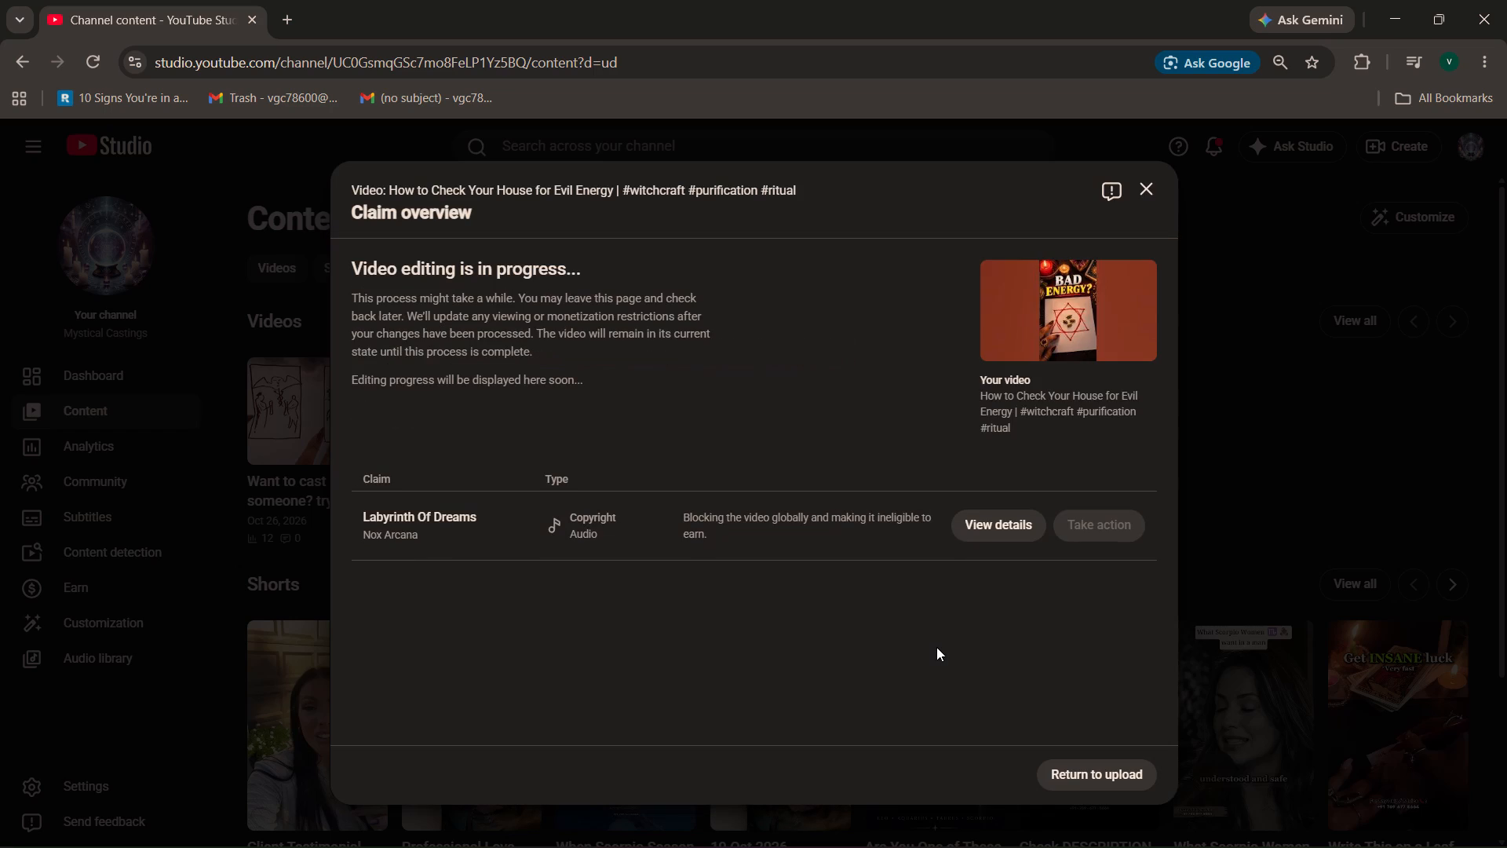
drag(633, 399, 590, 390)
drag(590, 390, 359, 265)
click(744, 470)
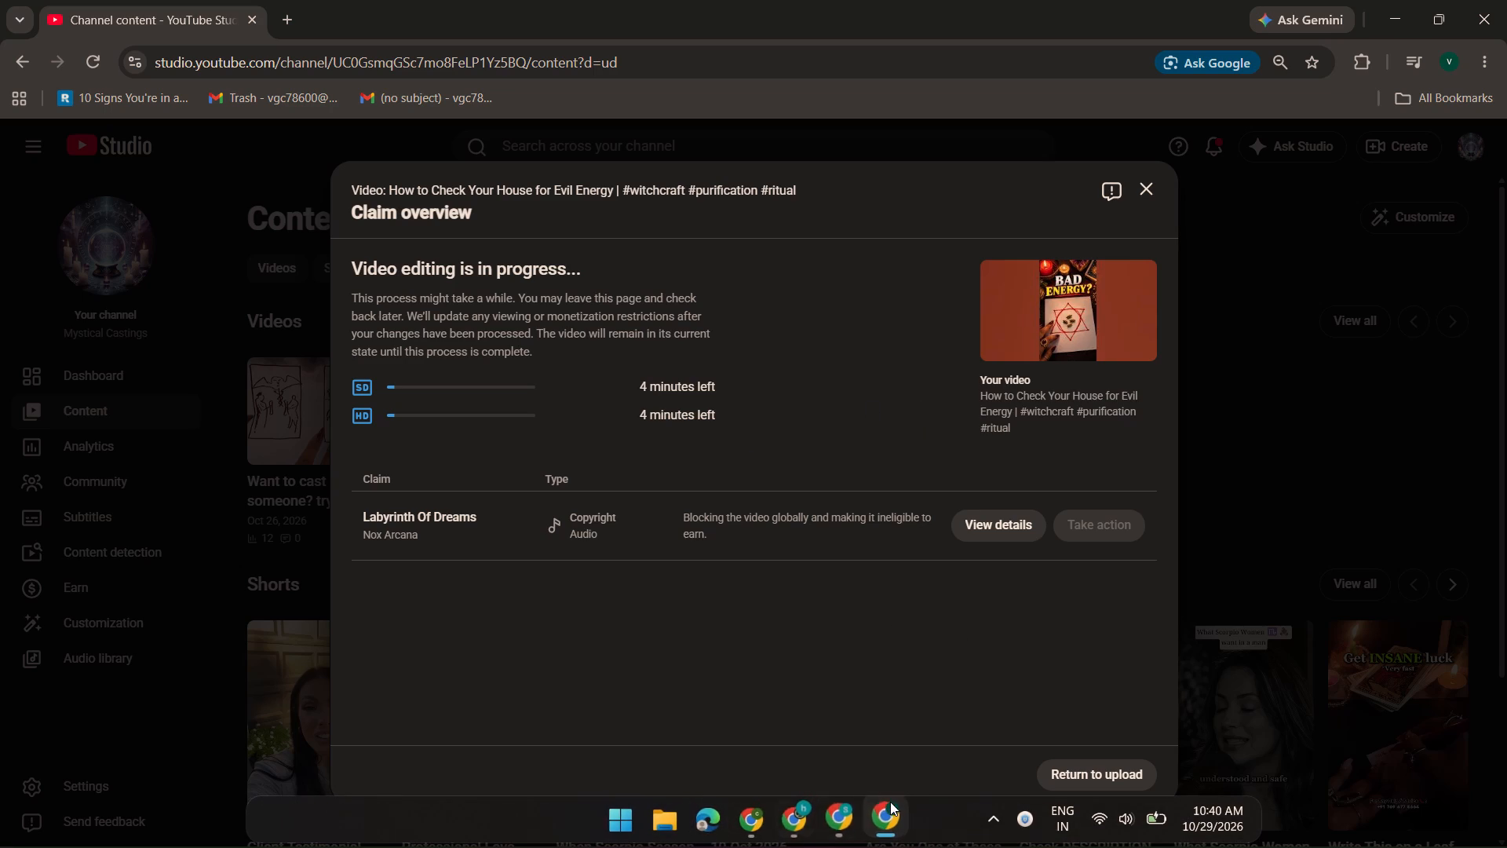
Switch to the browser window with the Instagram reels page, open a blank tab there, and close that whole window.
click(810, 821)
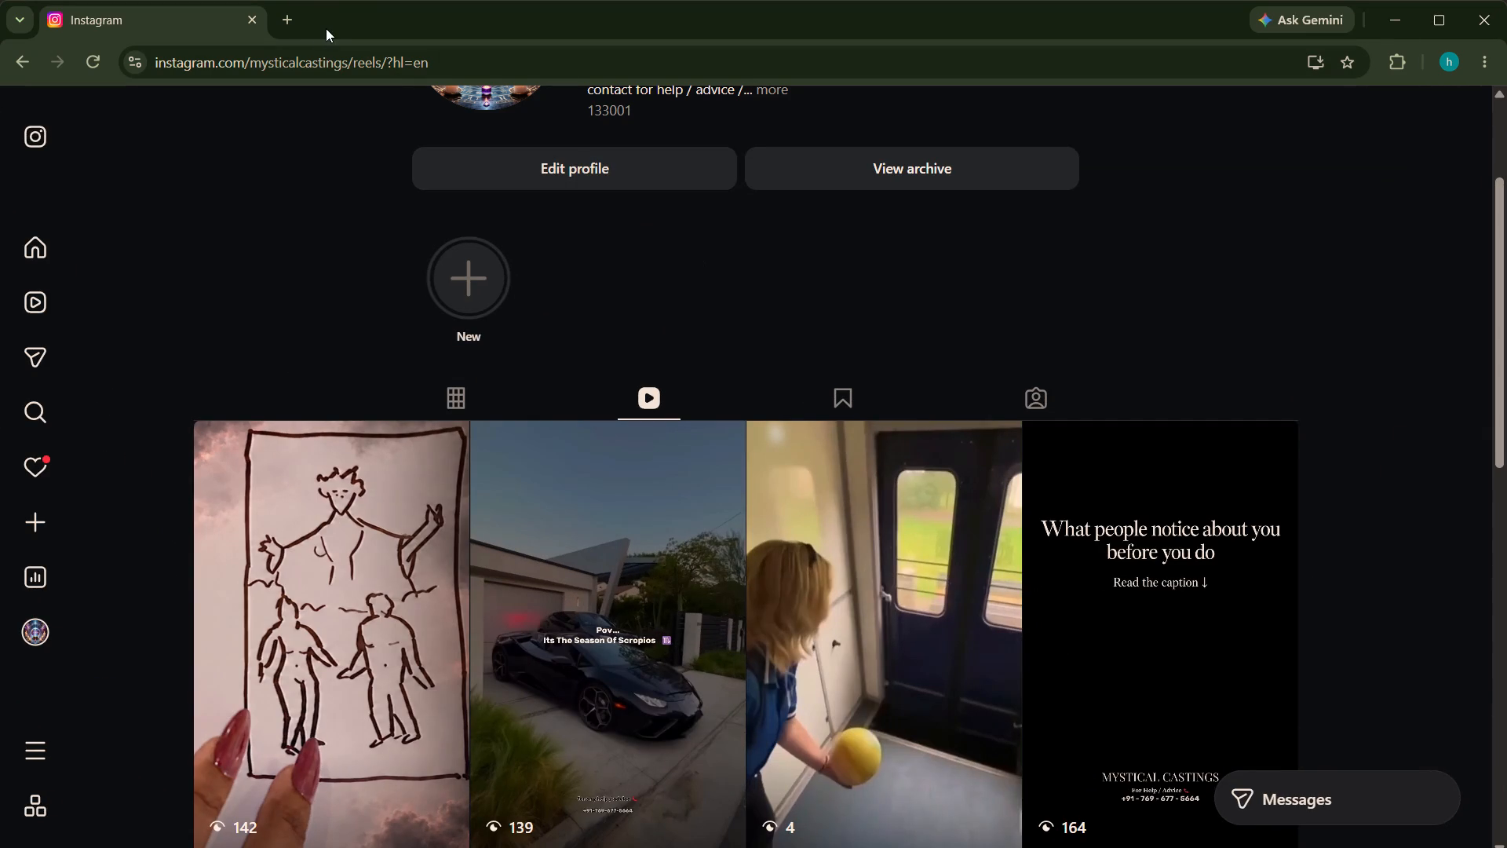
click(286, 9)
click(254, 22)
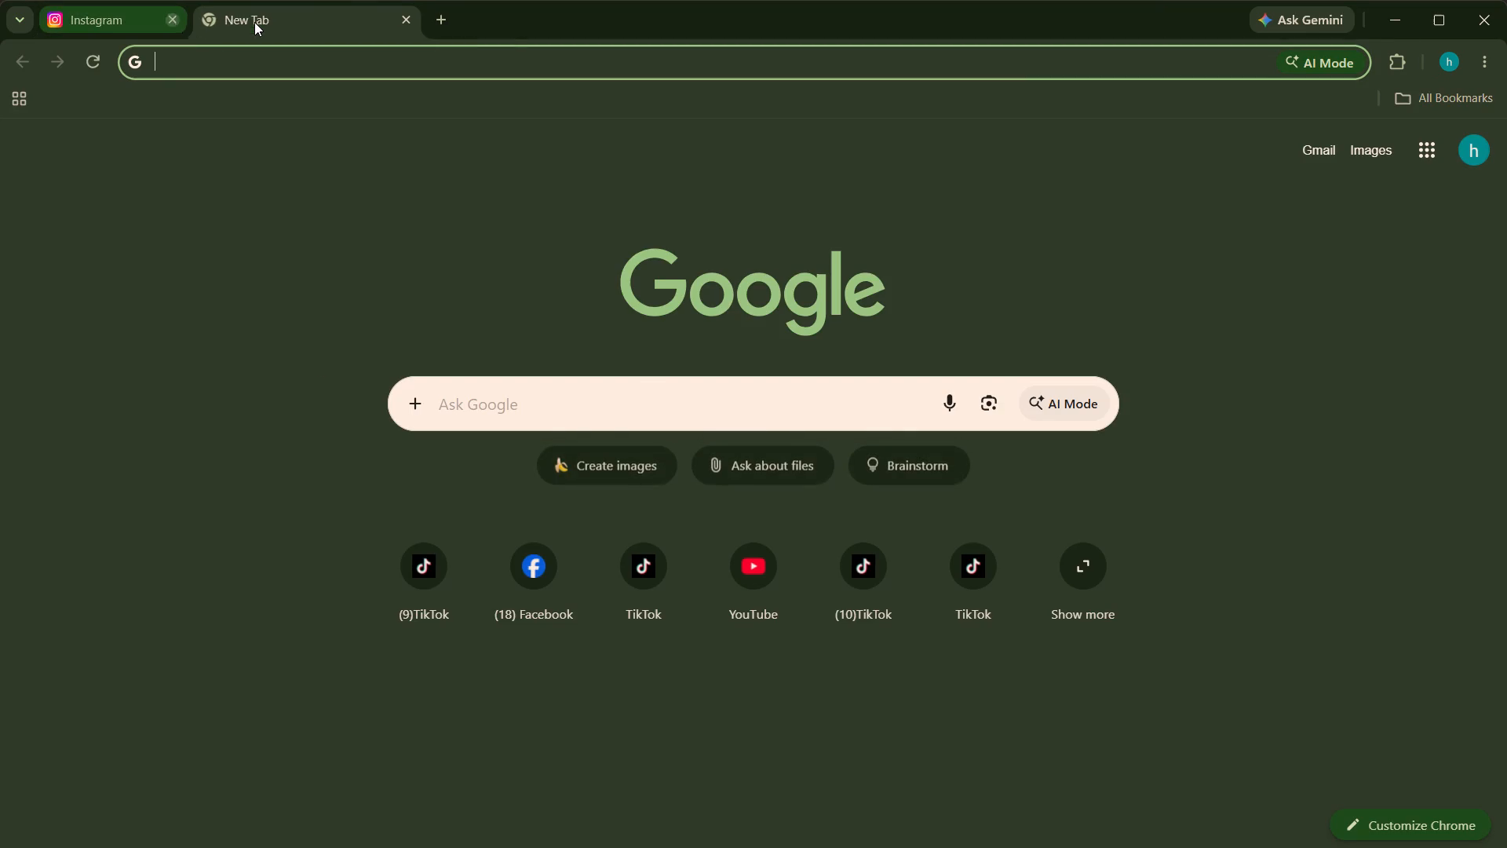
click(1506, 37)
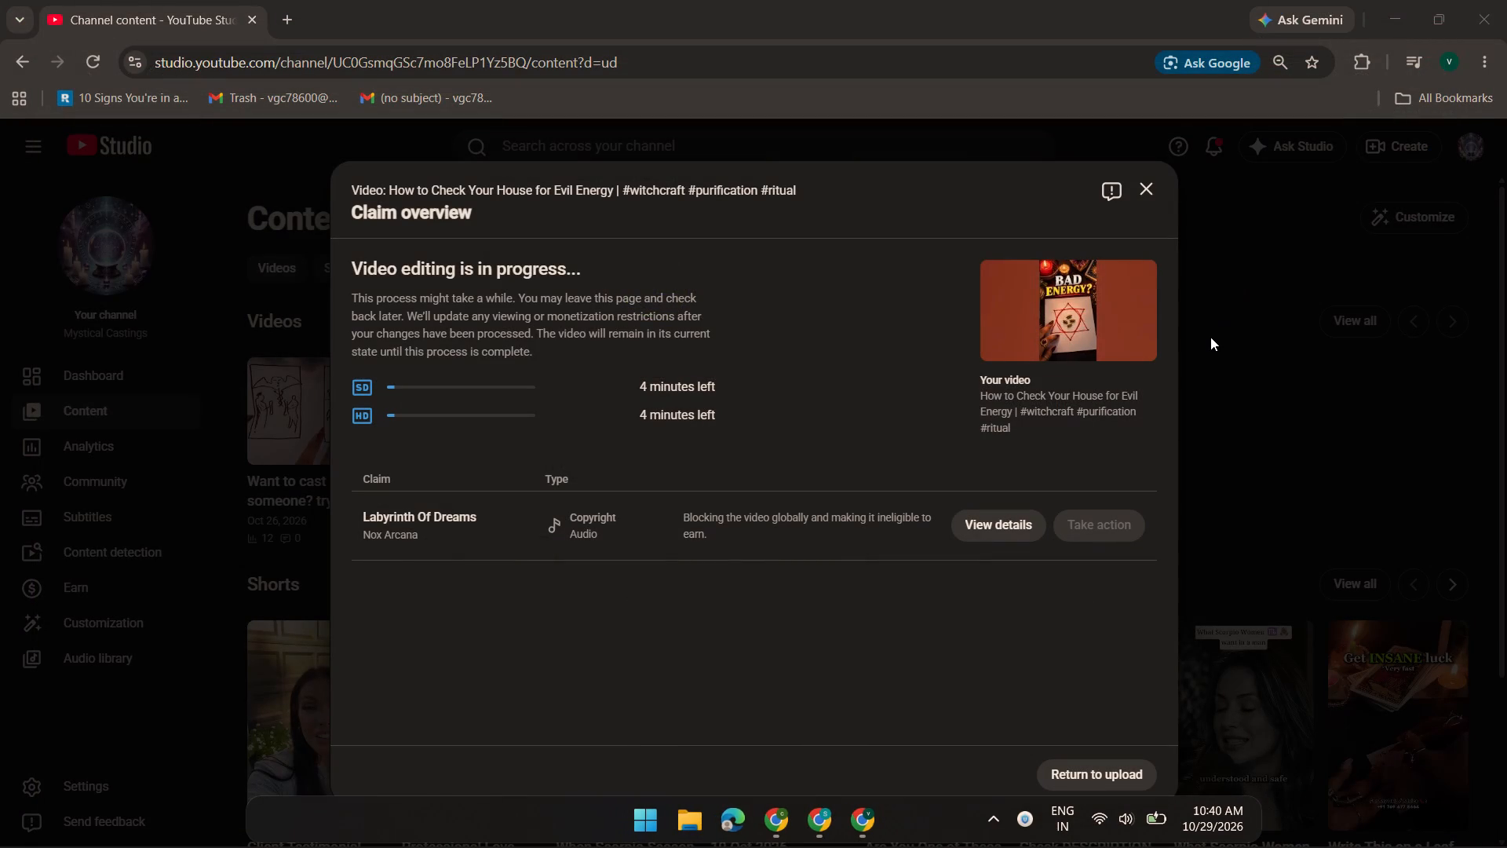
Minimize all open windows to show the desktop.
key(super+d)
click(1139, 263)
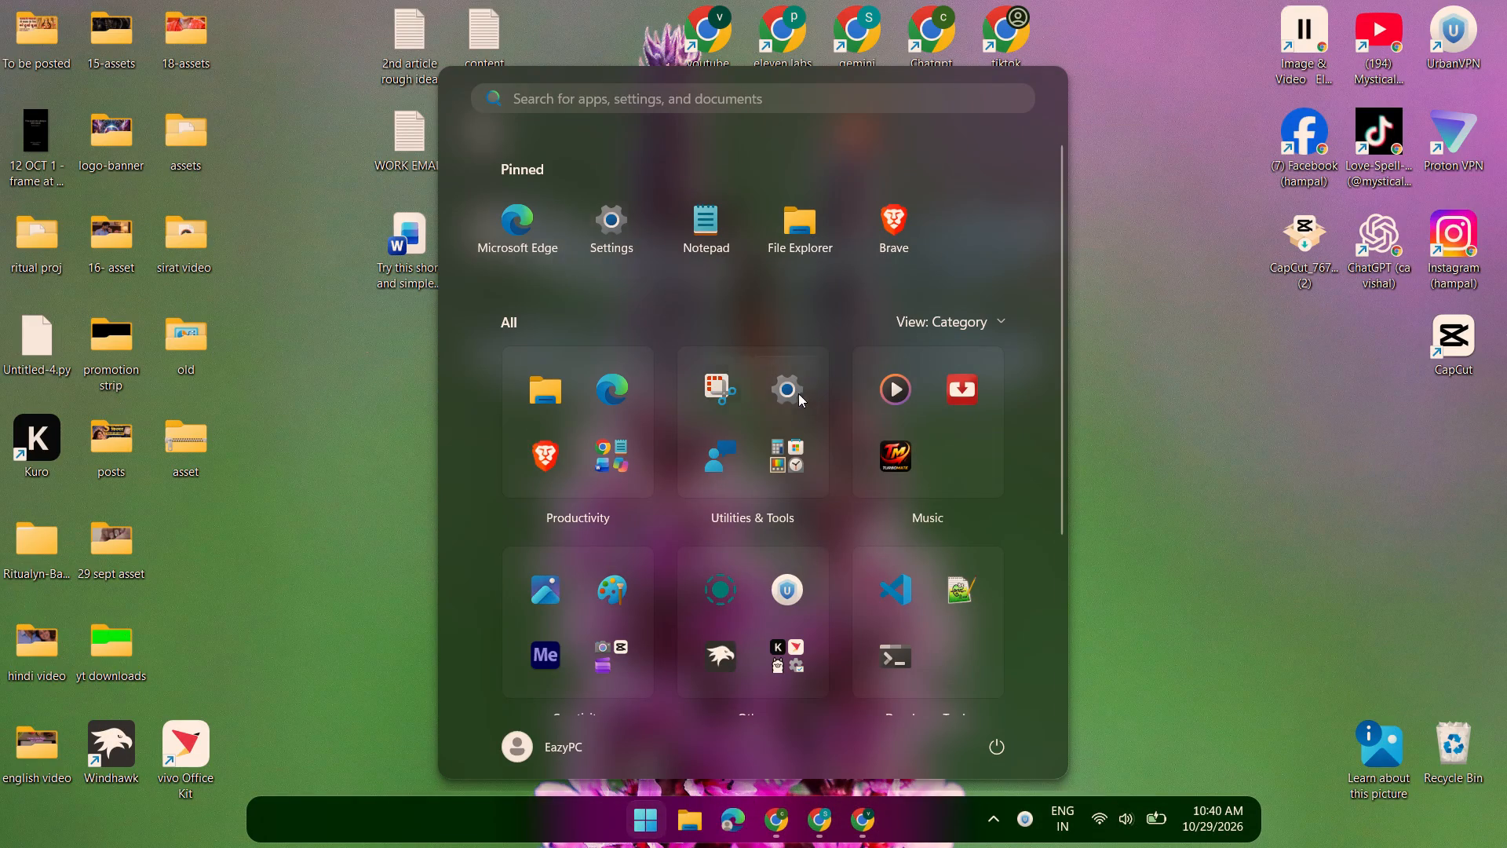
Search the computer's apps for Chrome, start it with the Person 2 profile and open Google Drive.
scroll(828, 466, down, 4)
text(chro)
click(950, 375)
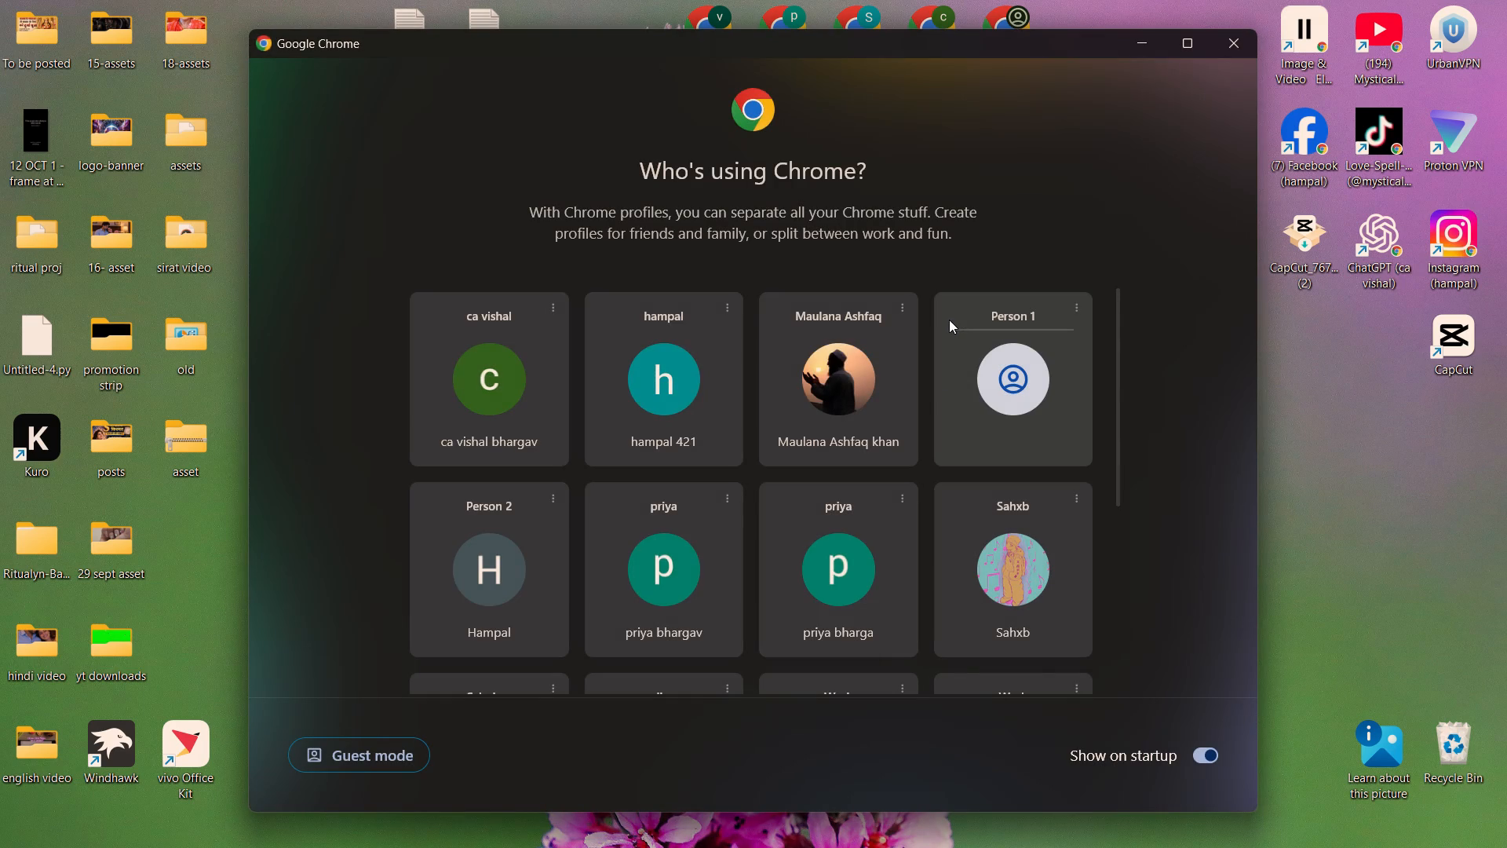
click(524, 589)
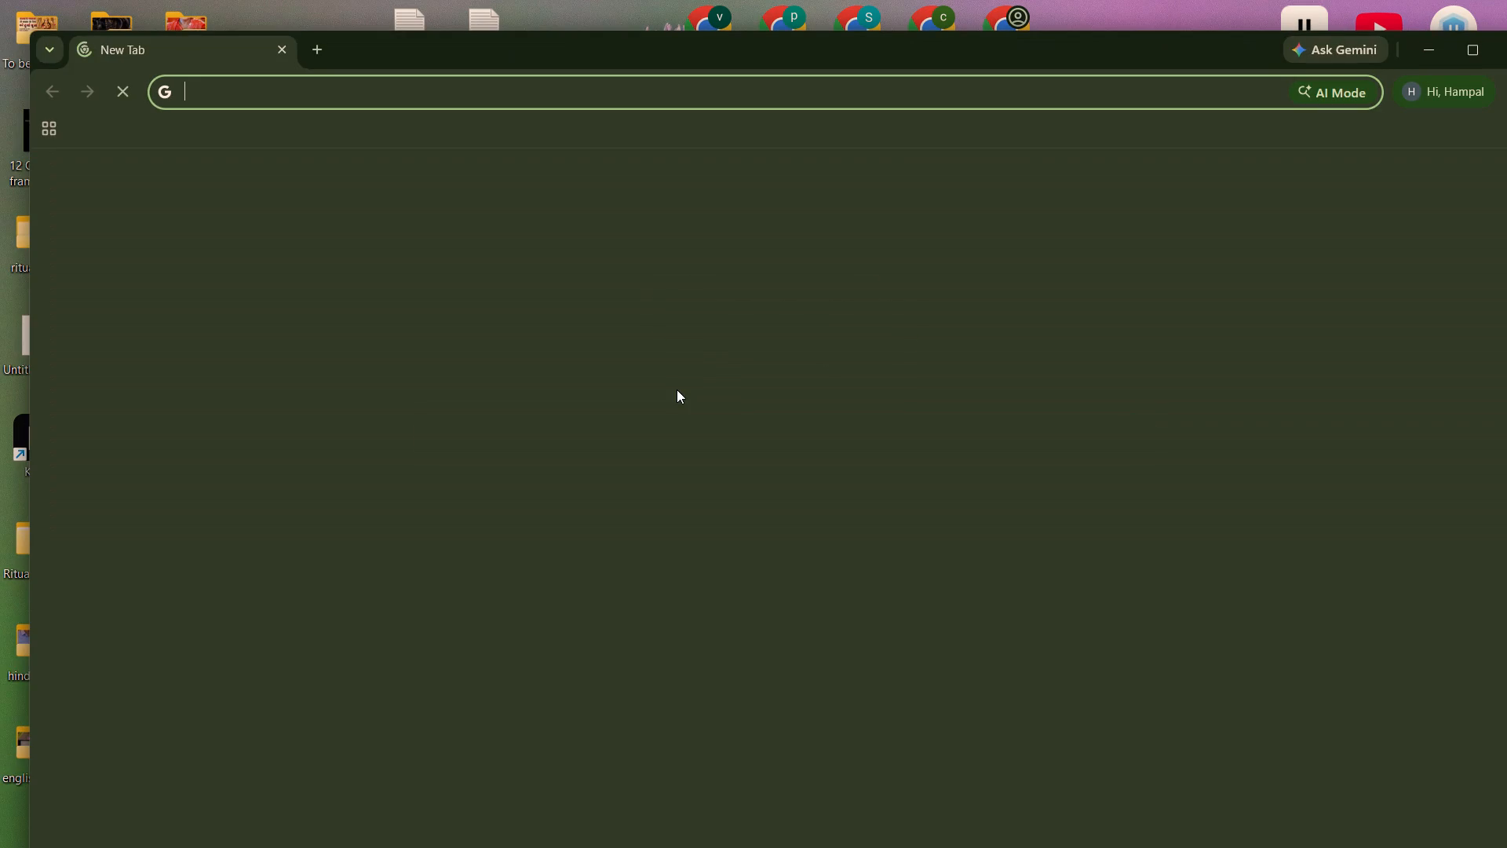
click(653, 605)
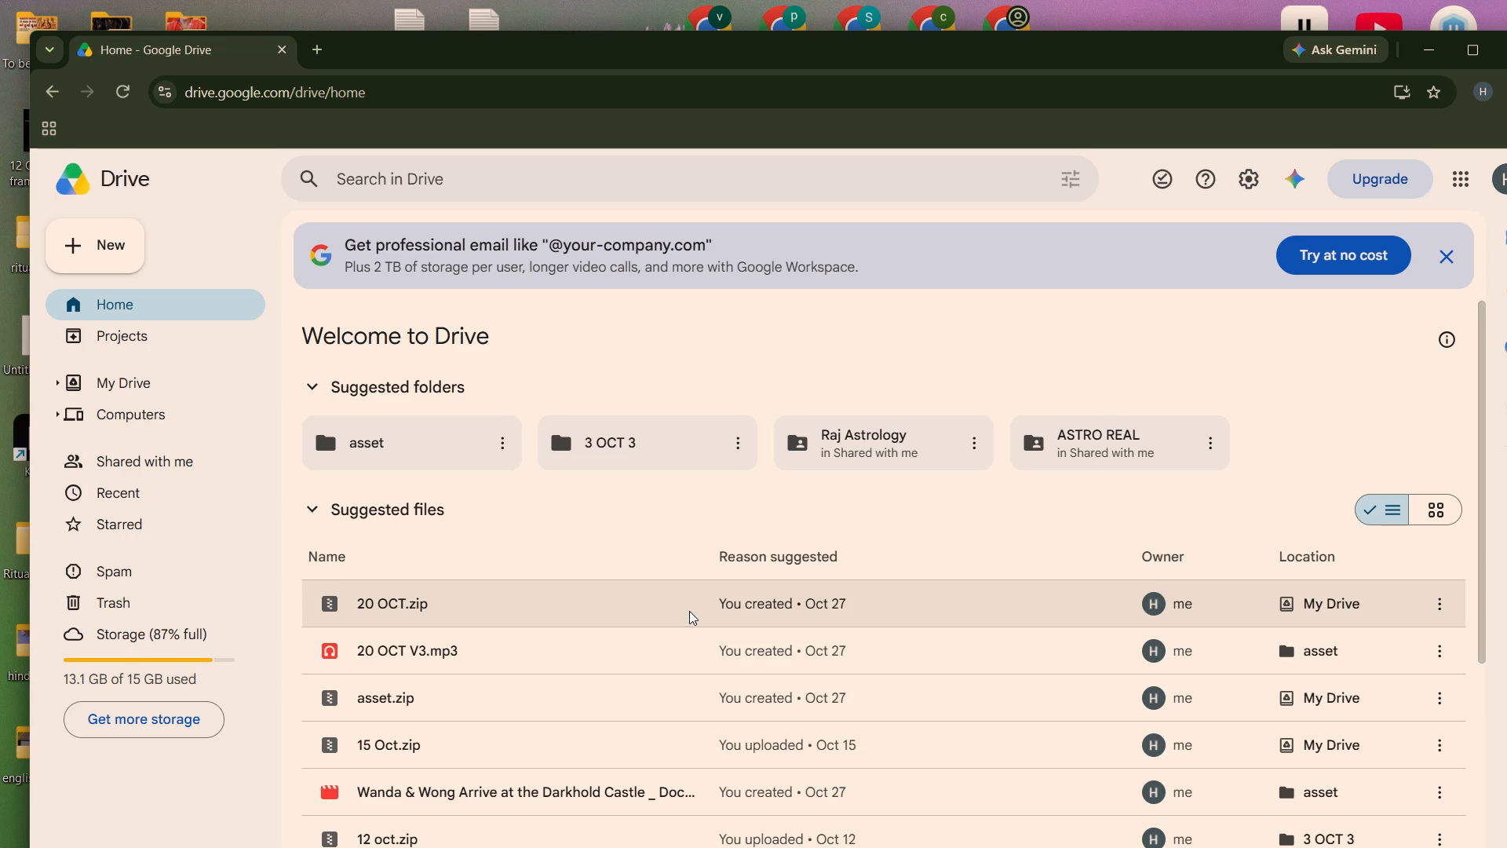
Open asset.zip from Drive's suggested files to preview it, and close the preview.
click(676, 695)
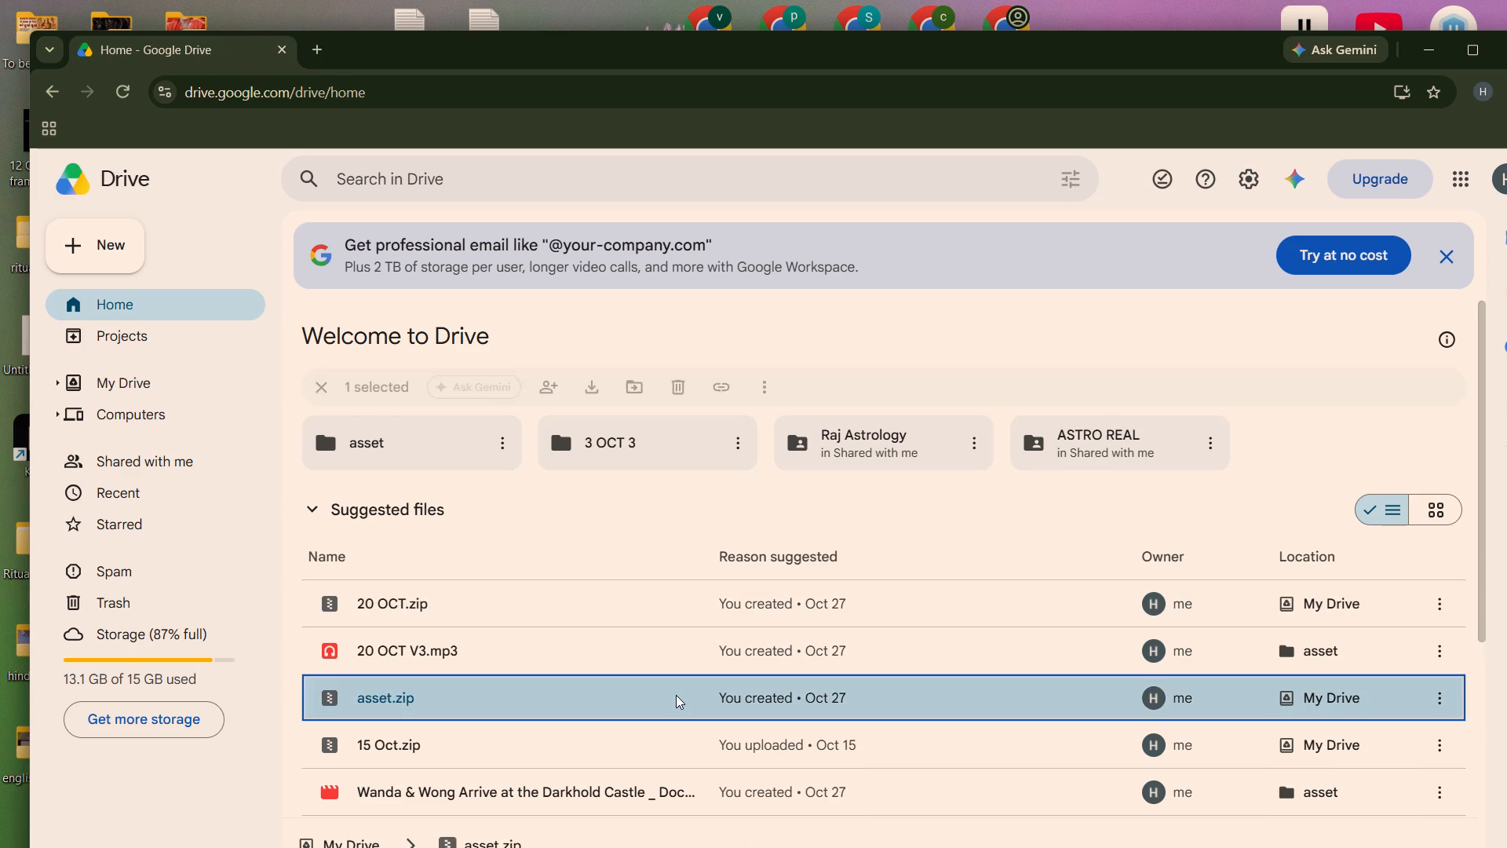
click(676, 695)
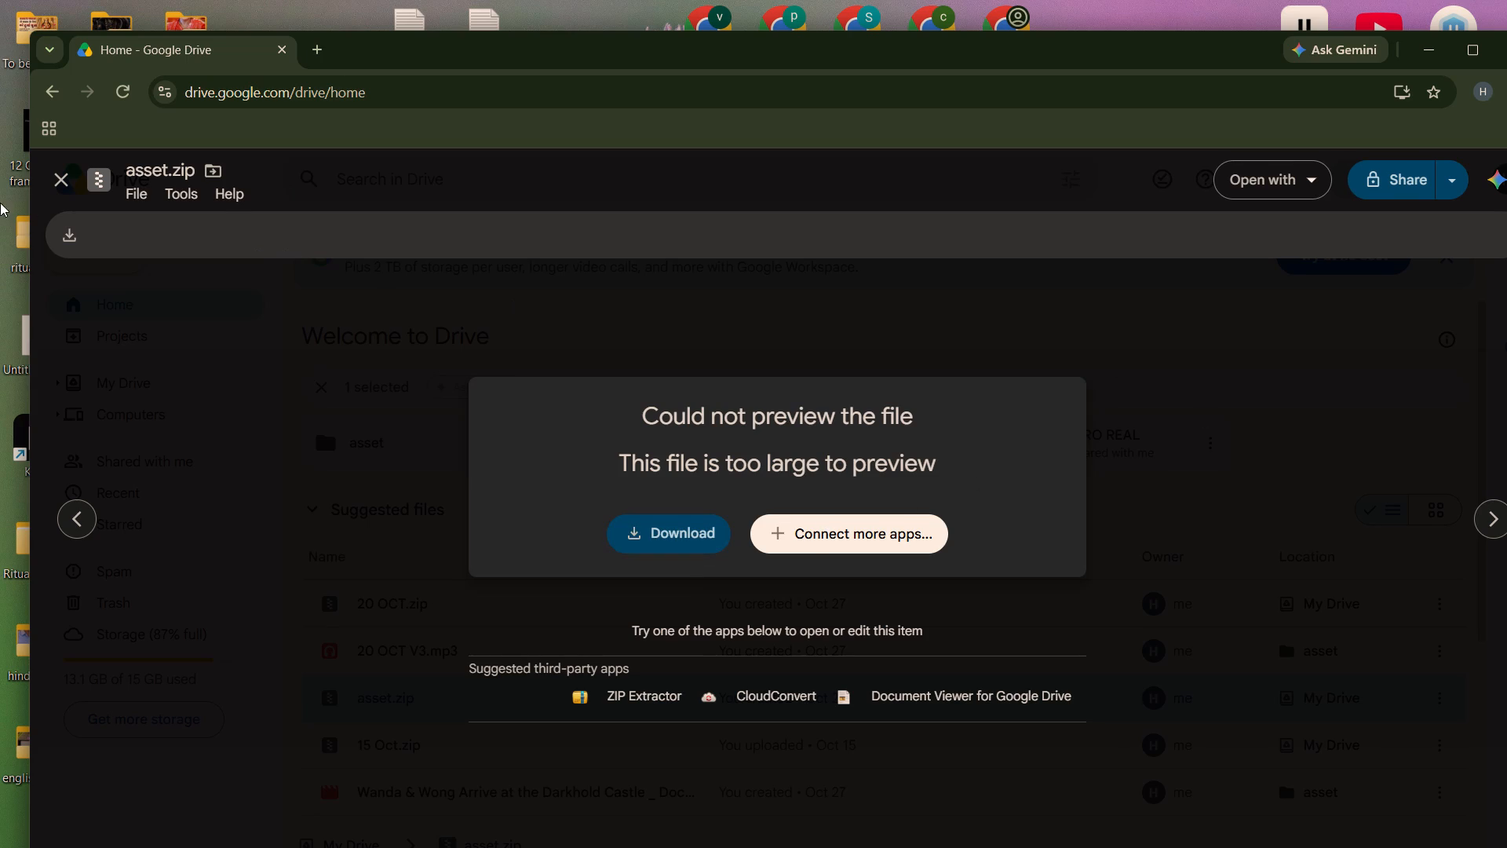
click(57, 184)
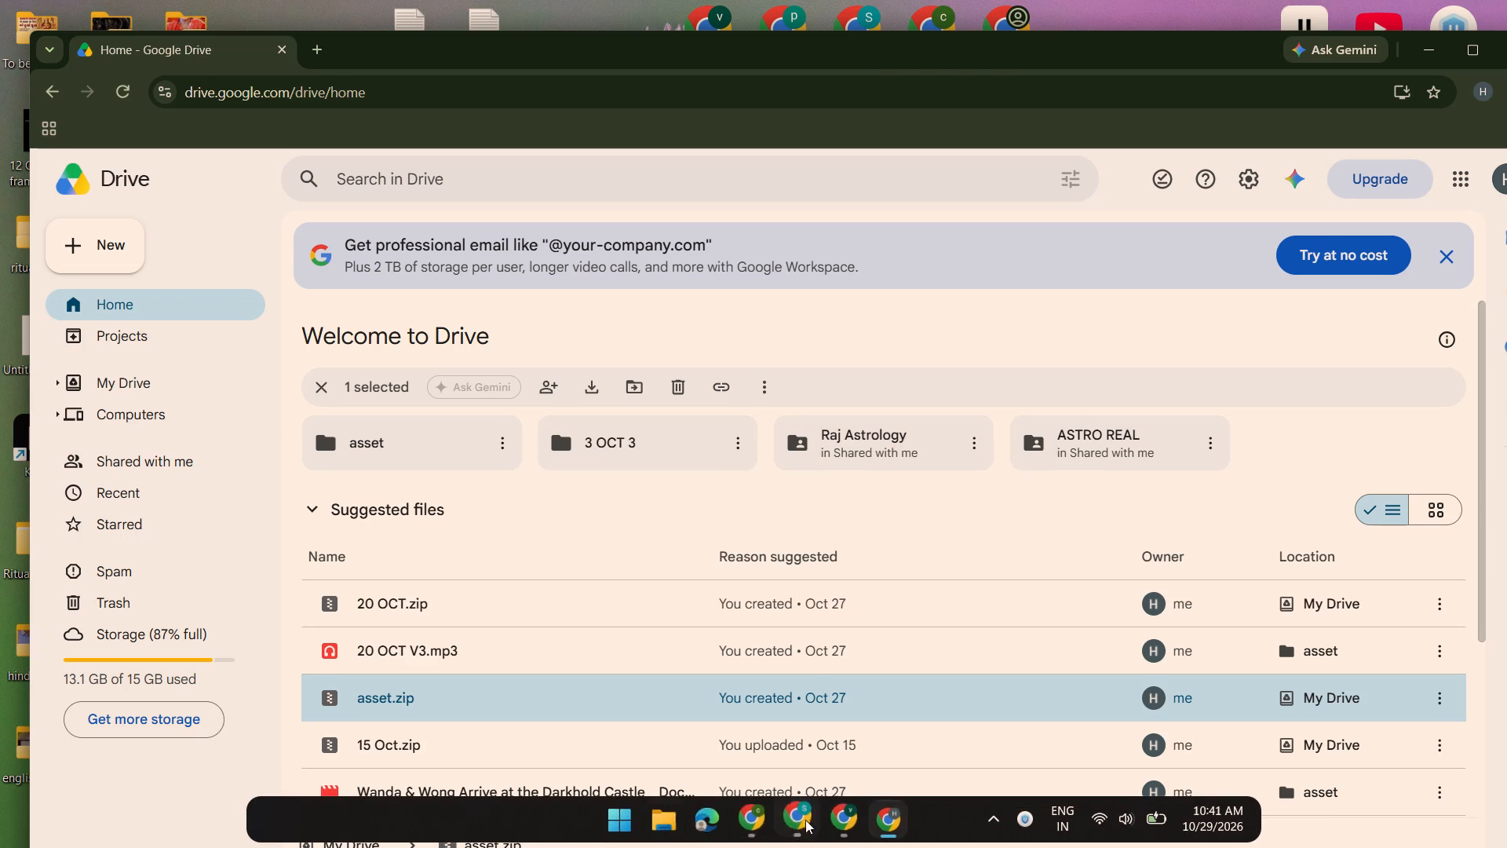
Find the 20 OCT zip in Downloads, open it with File Explorer just once, and go into its 20 OCT folder.
click(662, 817)
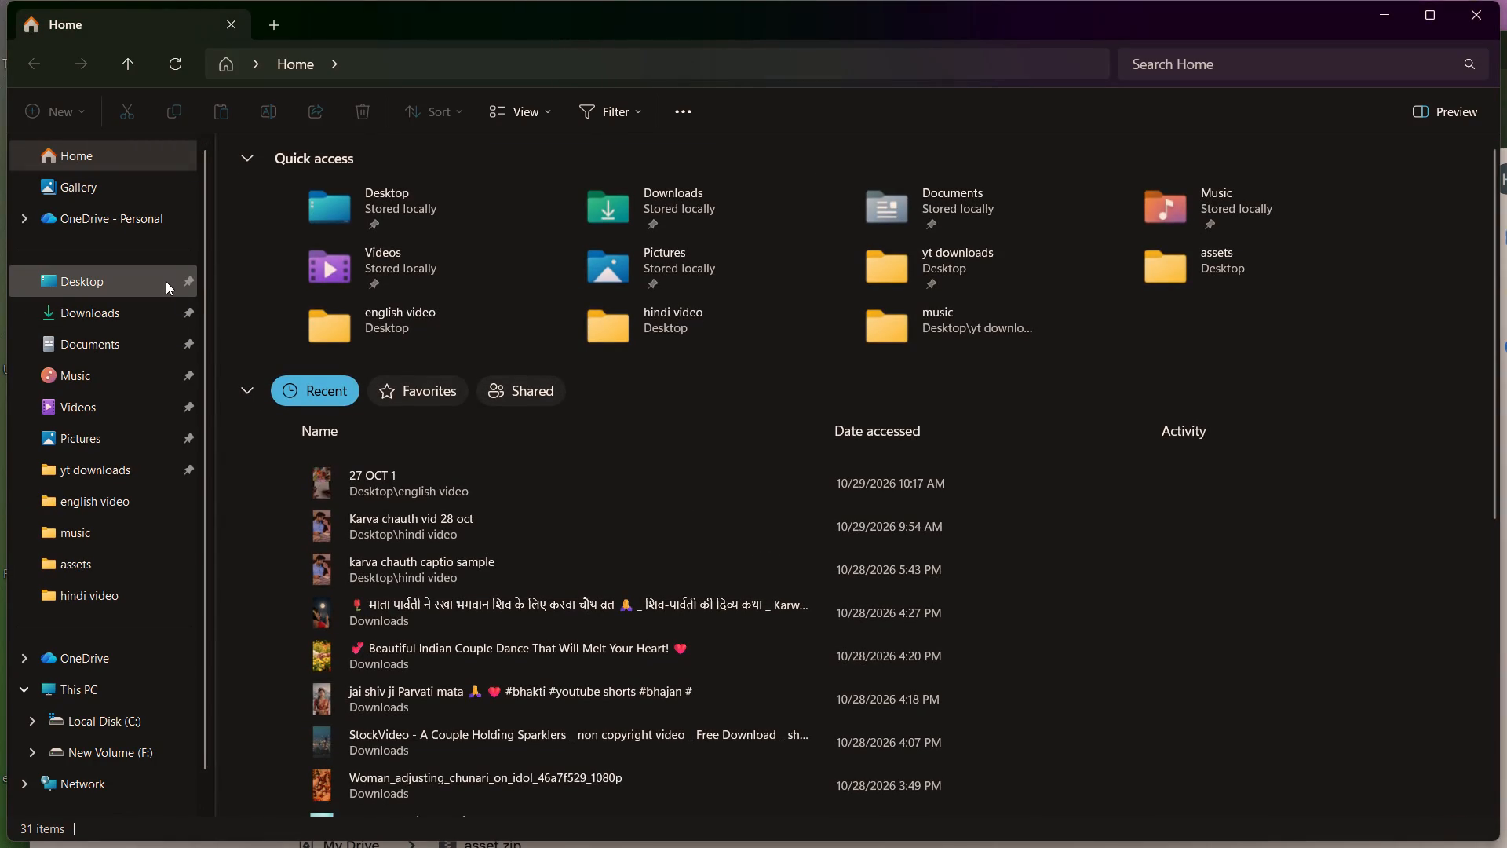
click(143, 327)
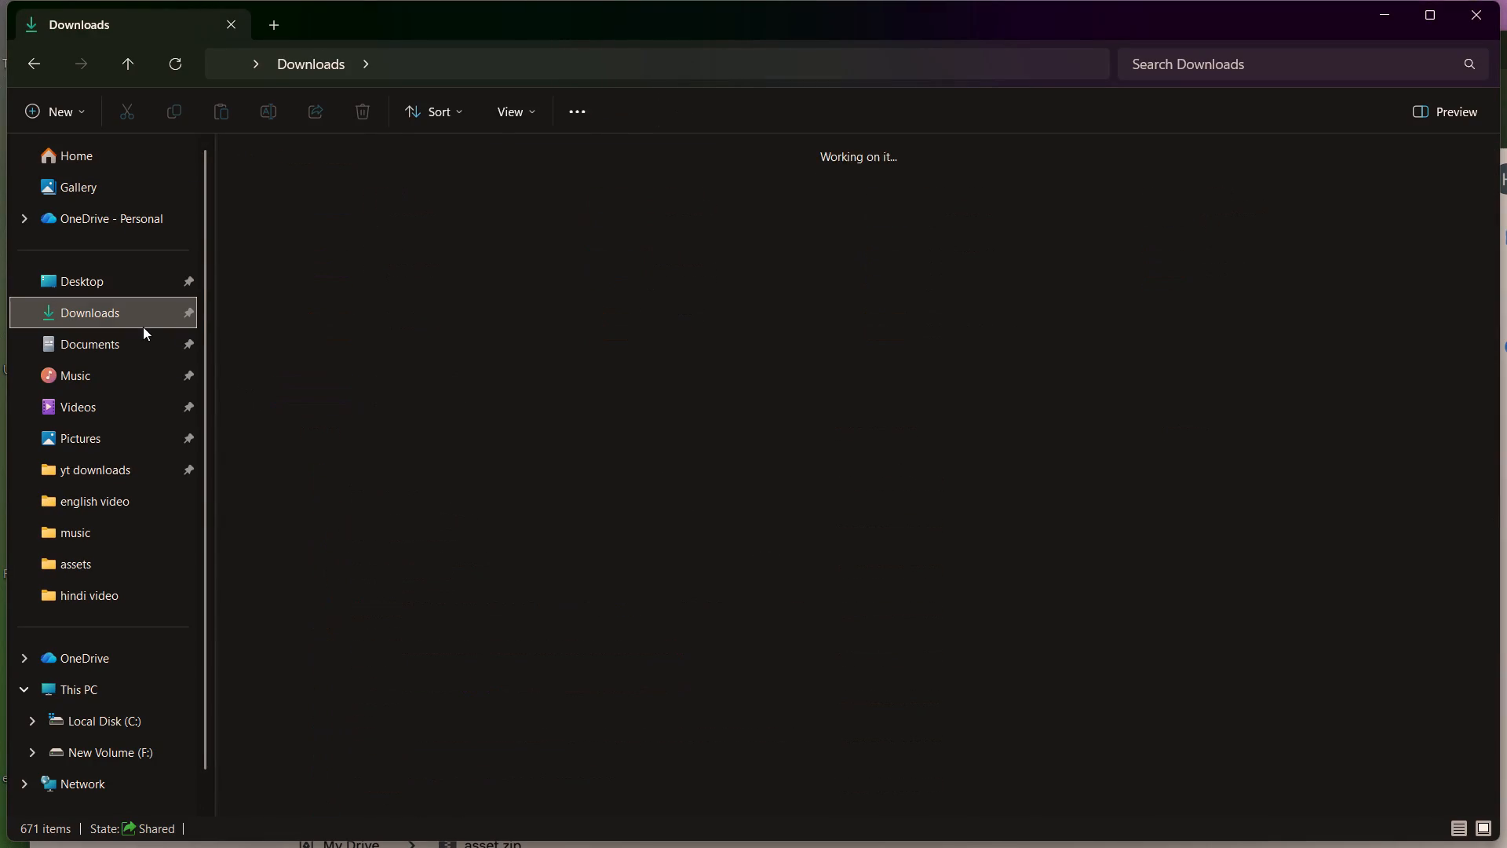
scroll(502, 406, down, 3)
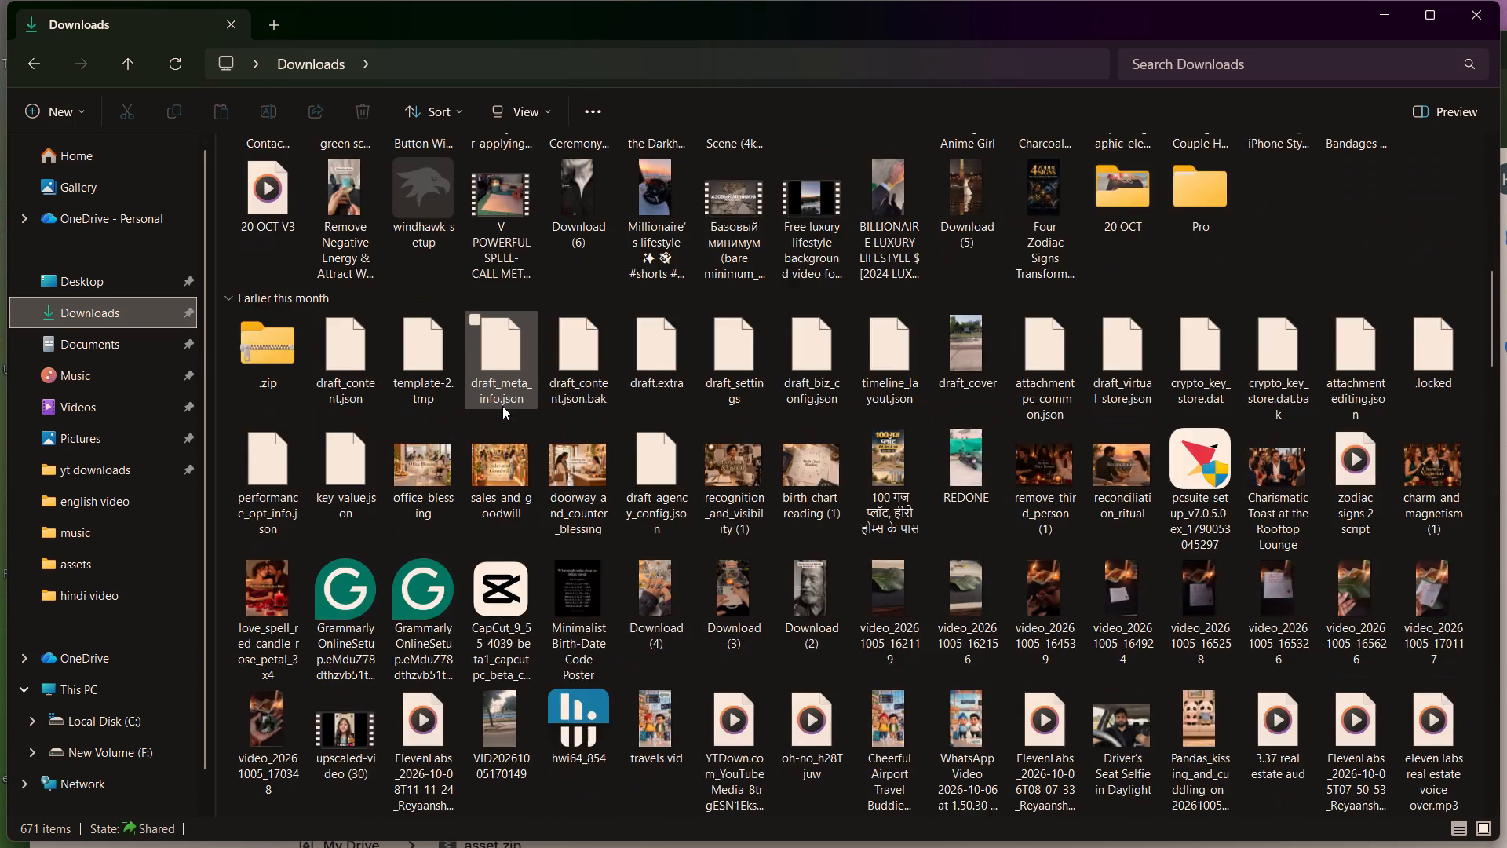
scroll(502, 406, up, 1)
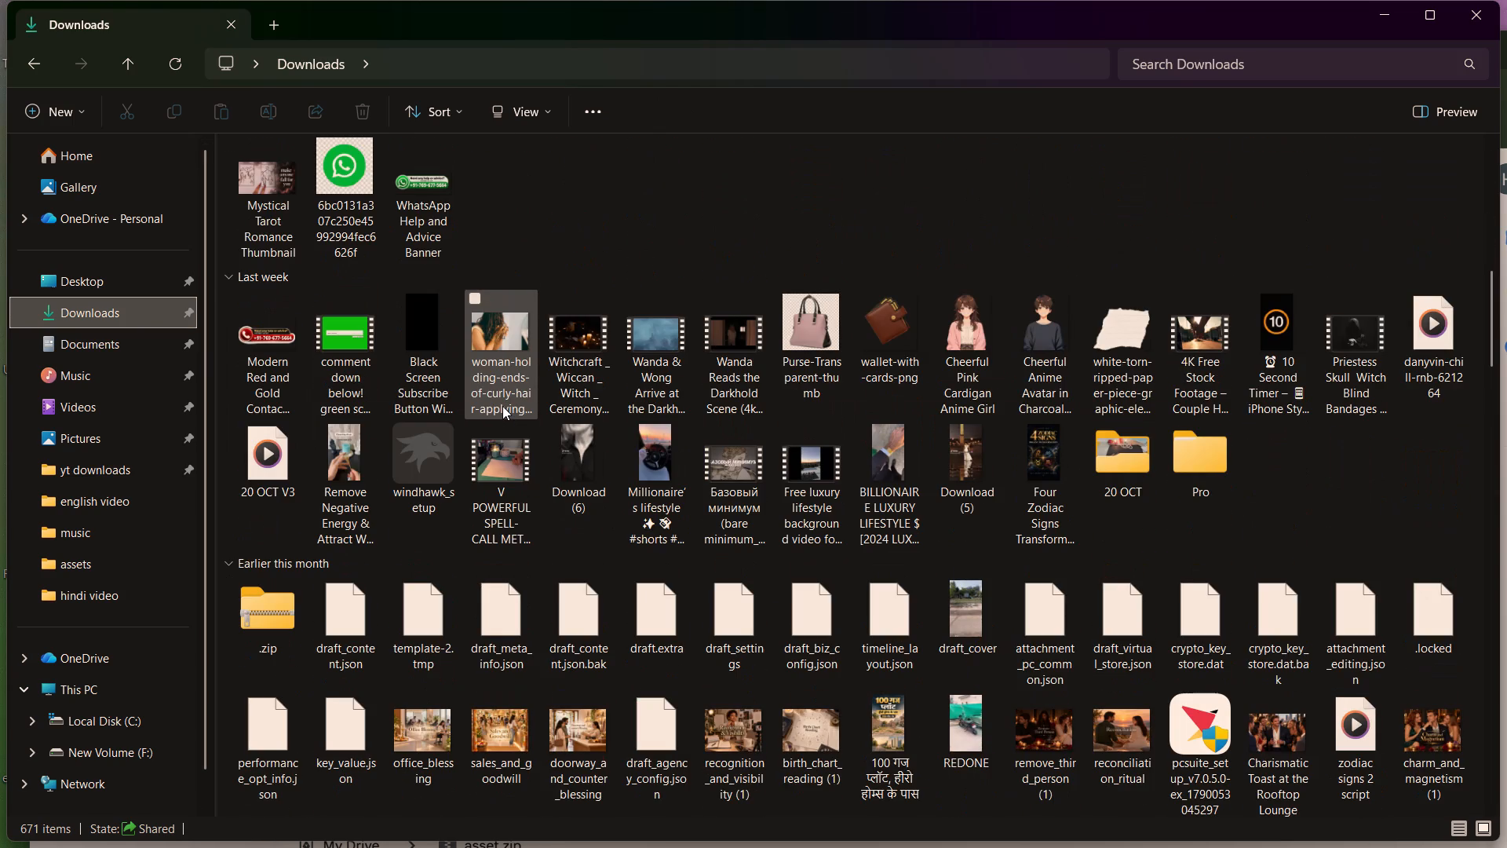
scroll(531, 434, down, 1)
scroll(431, 475, up, 2)
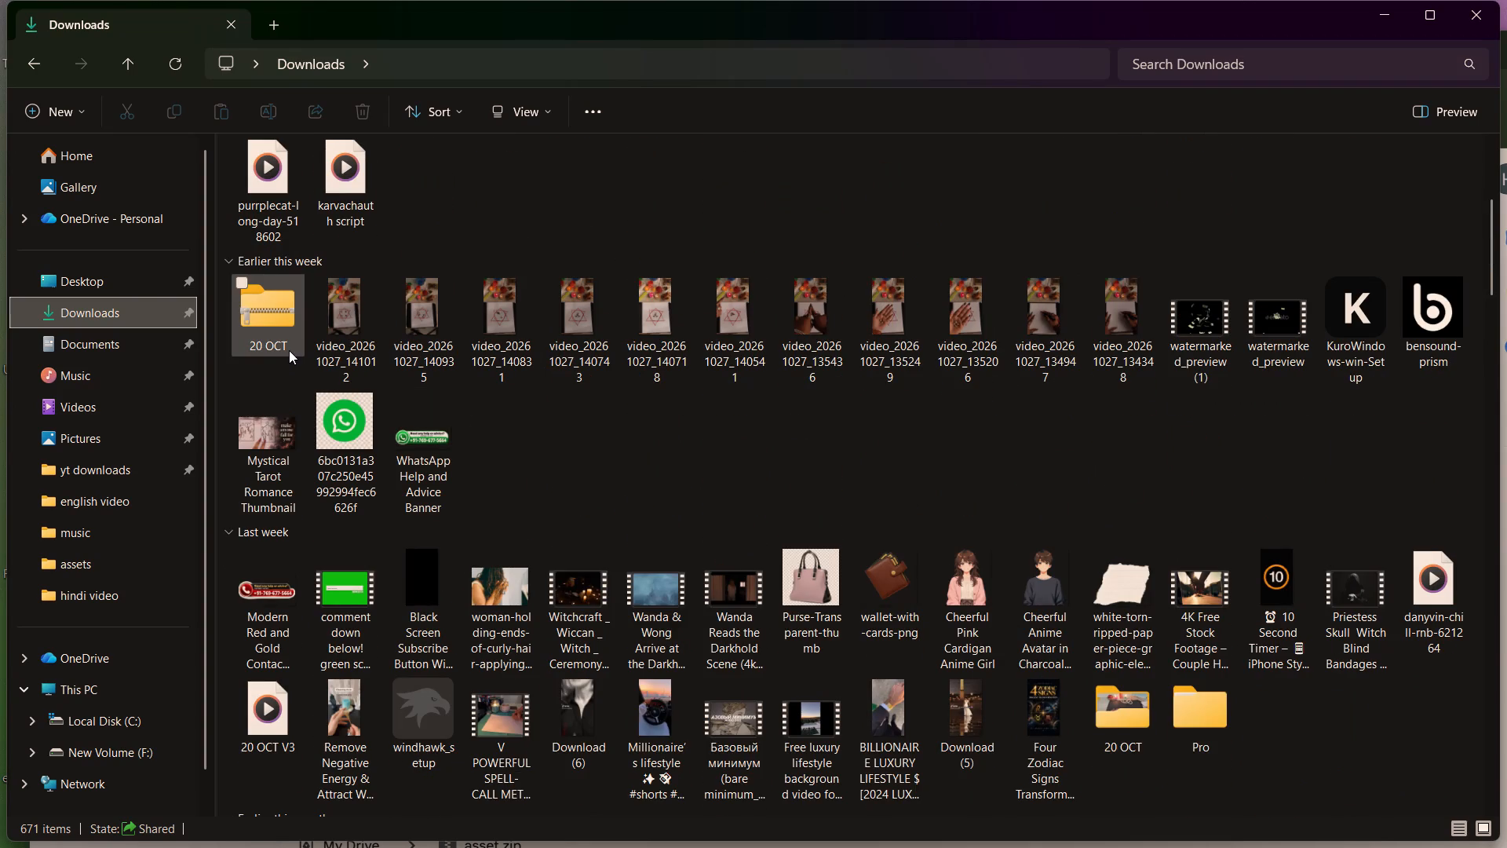
double_click(288, 342)
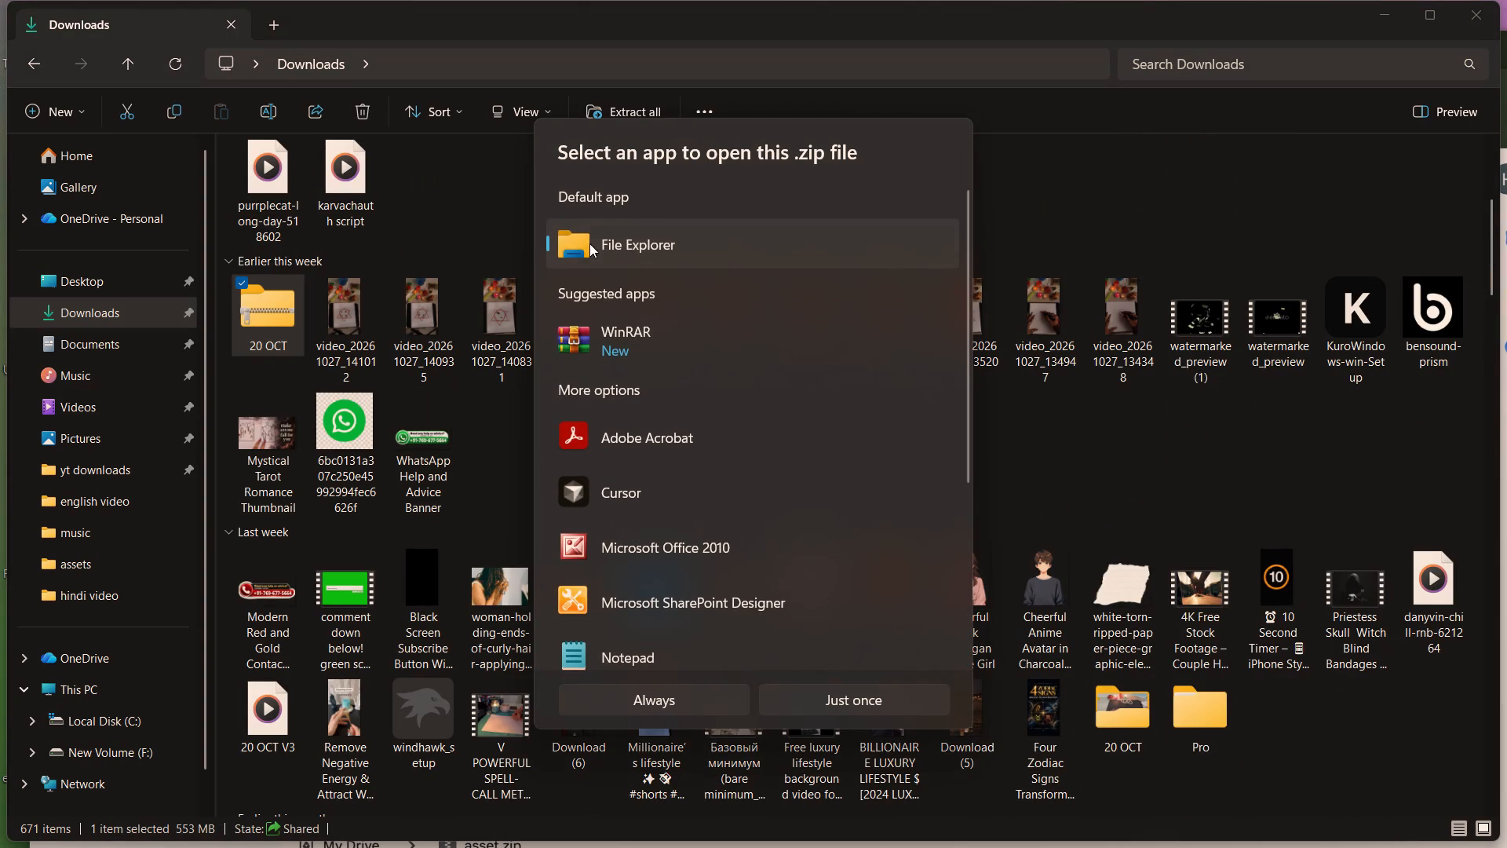
click(631, 236)
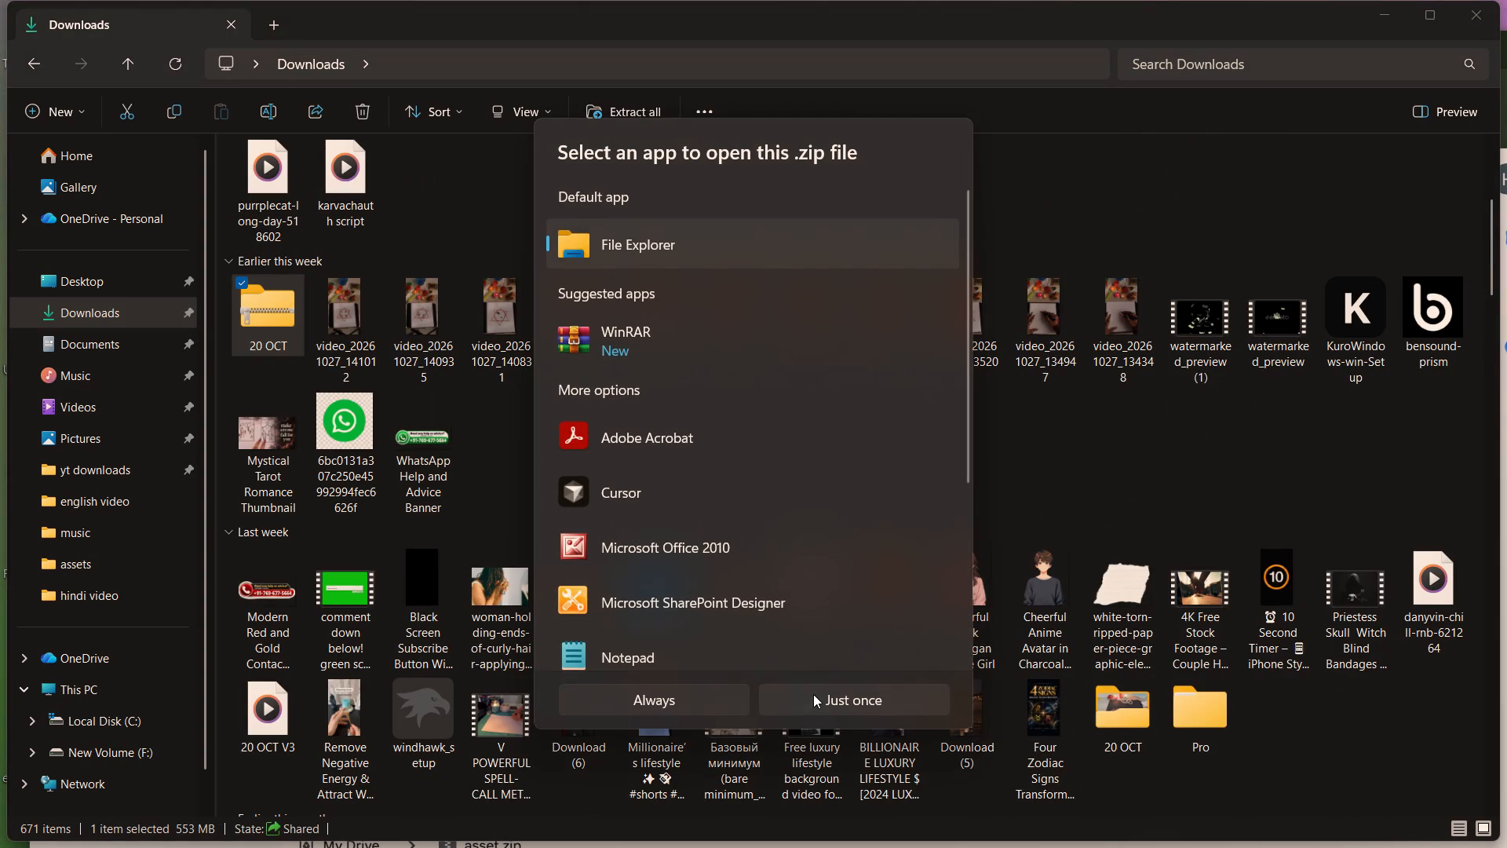
click(813, 694)
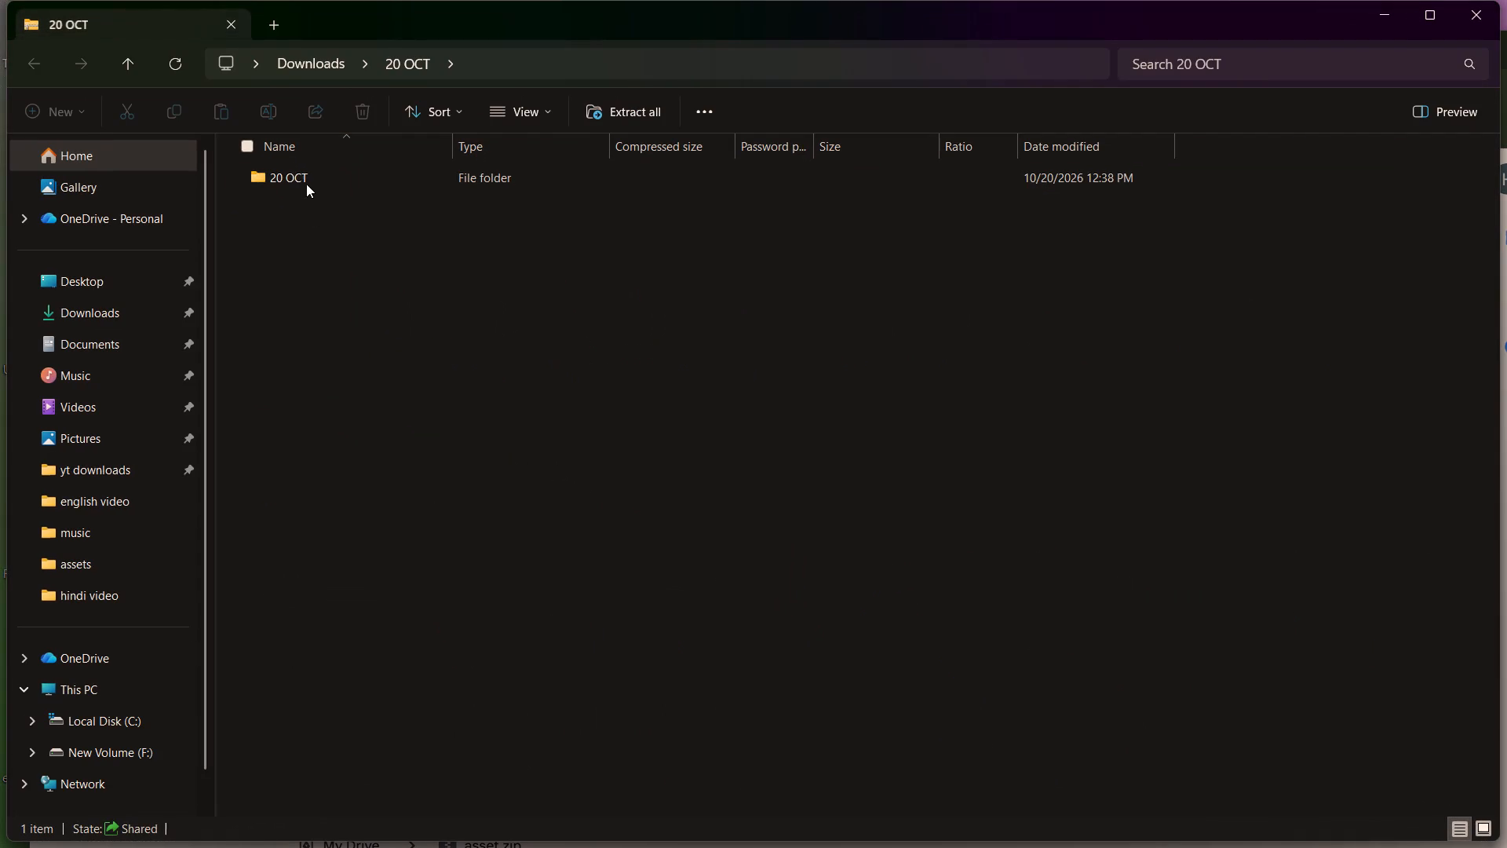
double_click(307, 171)
double_click(312, 192)
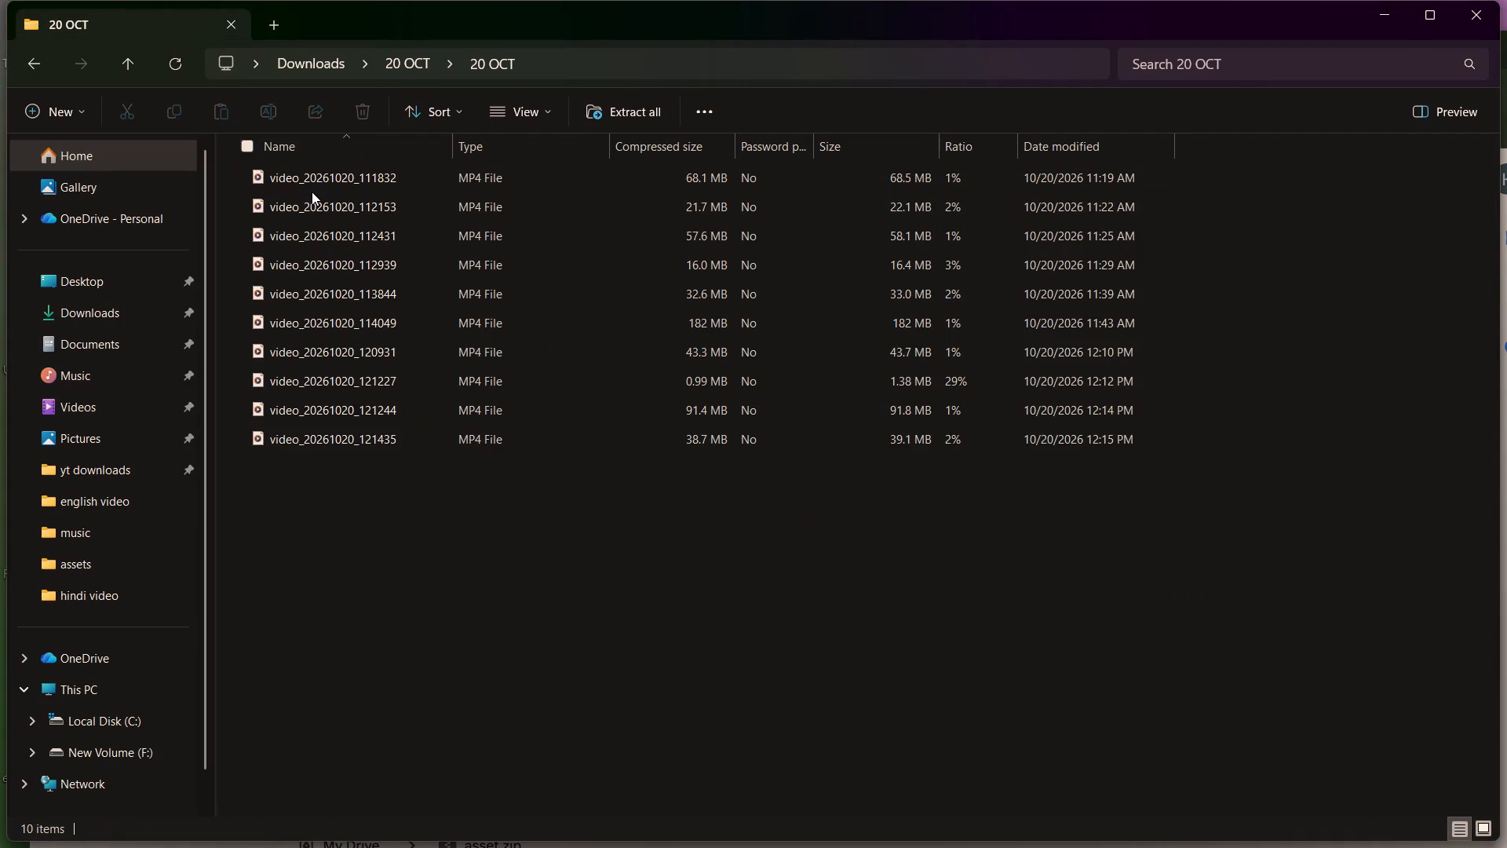
Play video_20261020_111832 from the archive's 20 OCT folder, close the player, and return to Downloads.
double_click(312, 188)
double_click(312, 188)
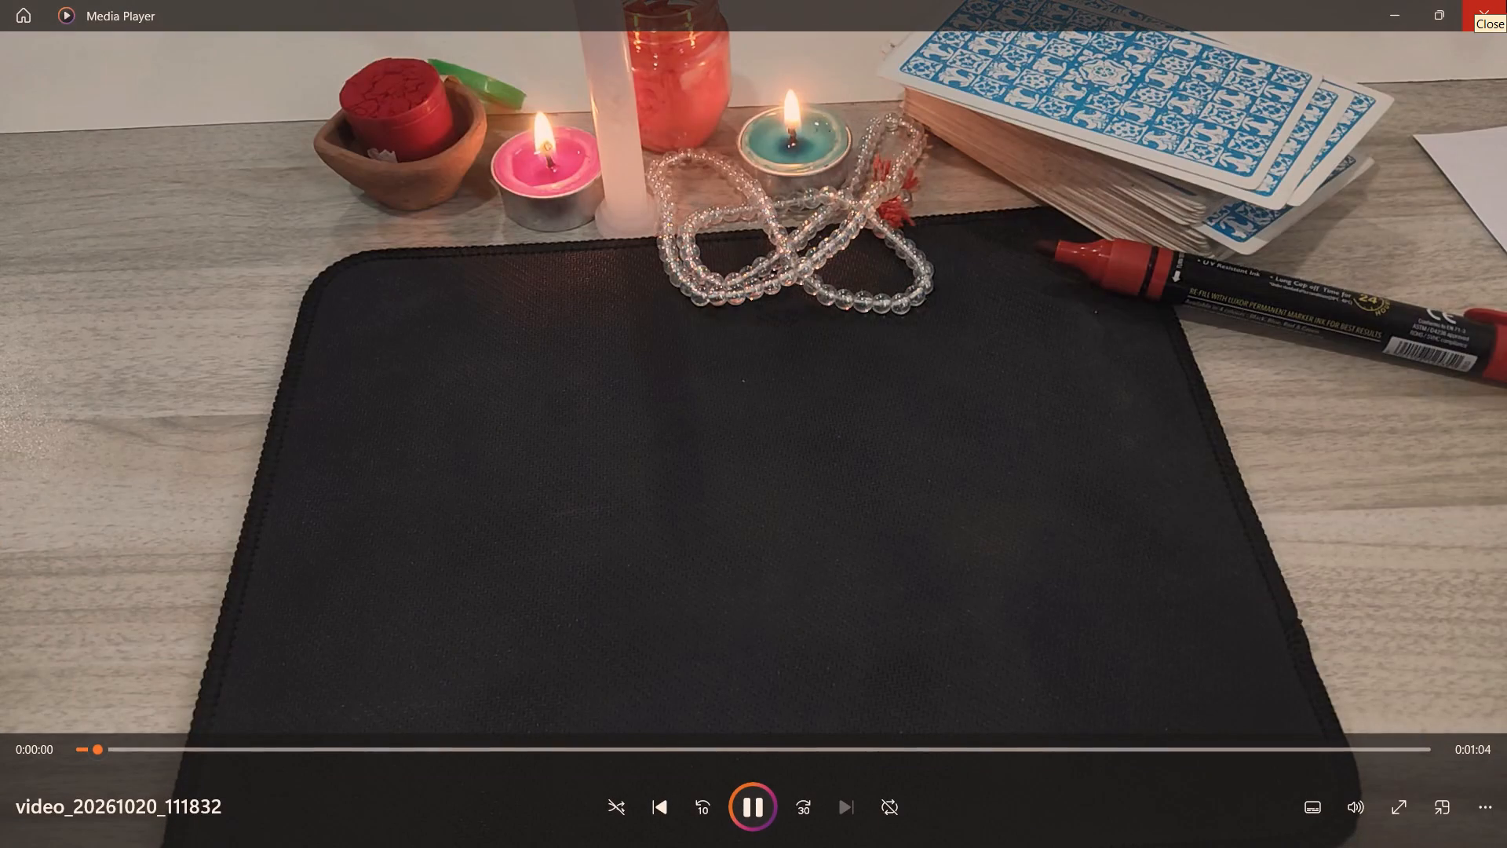
click(1506, 0)
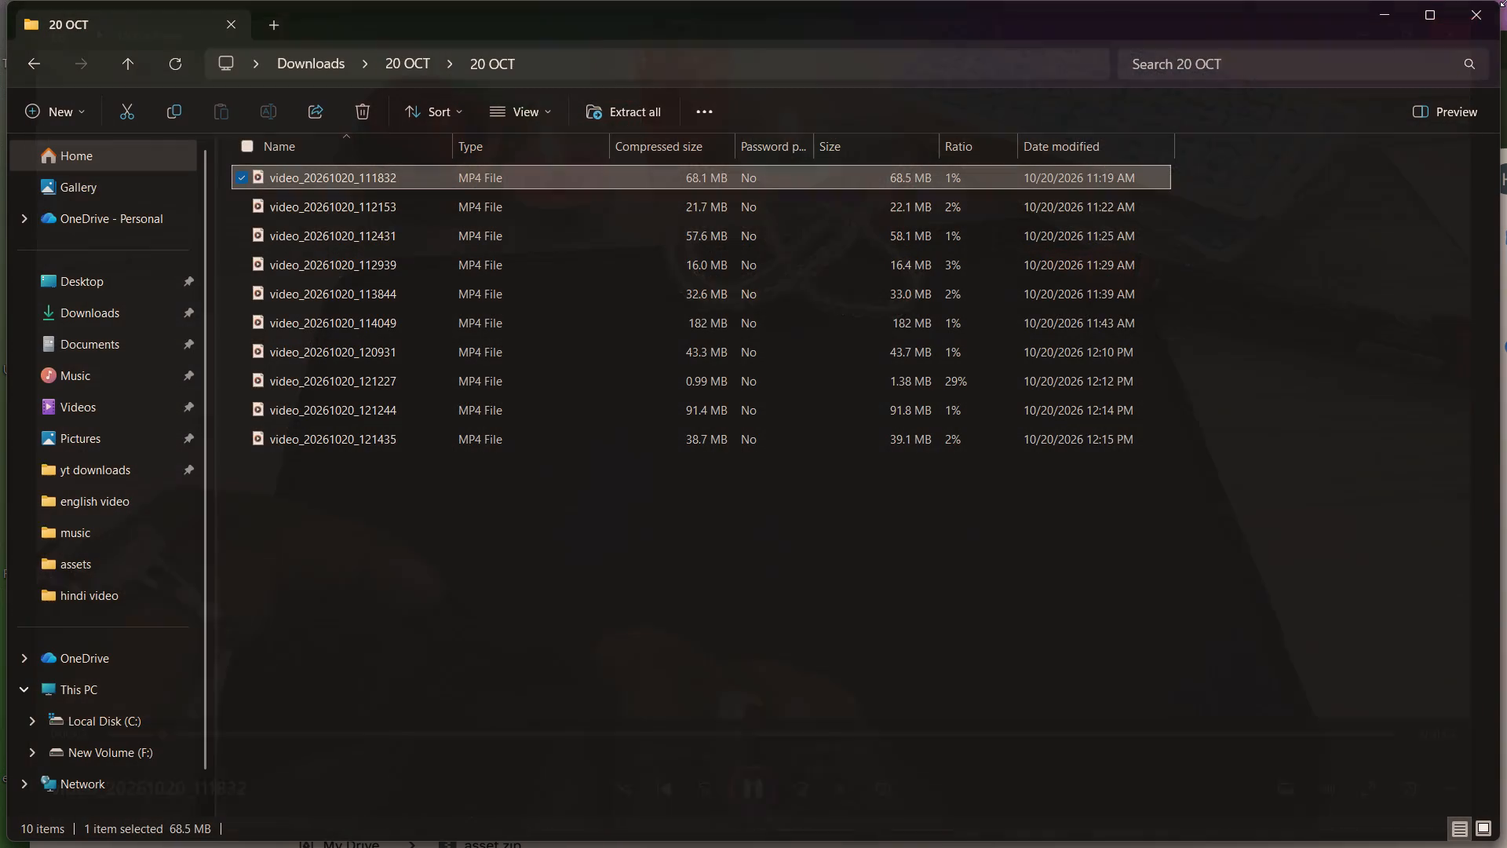
click(129, 63)
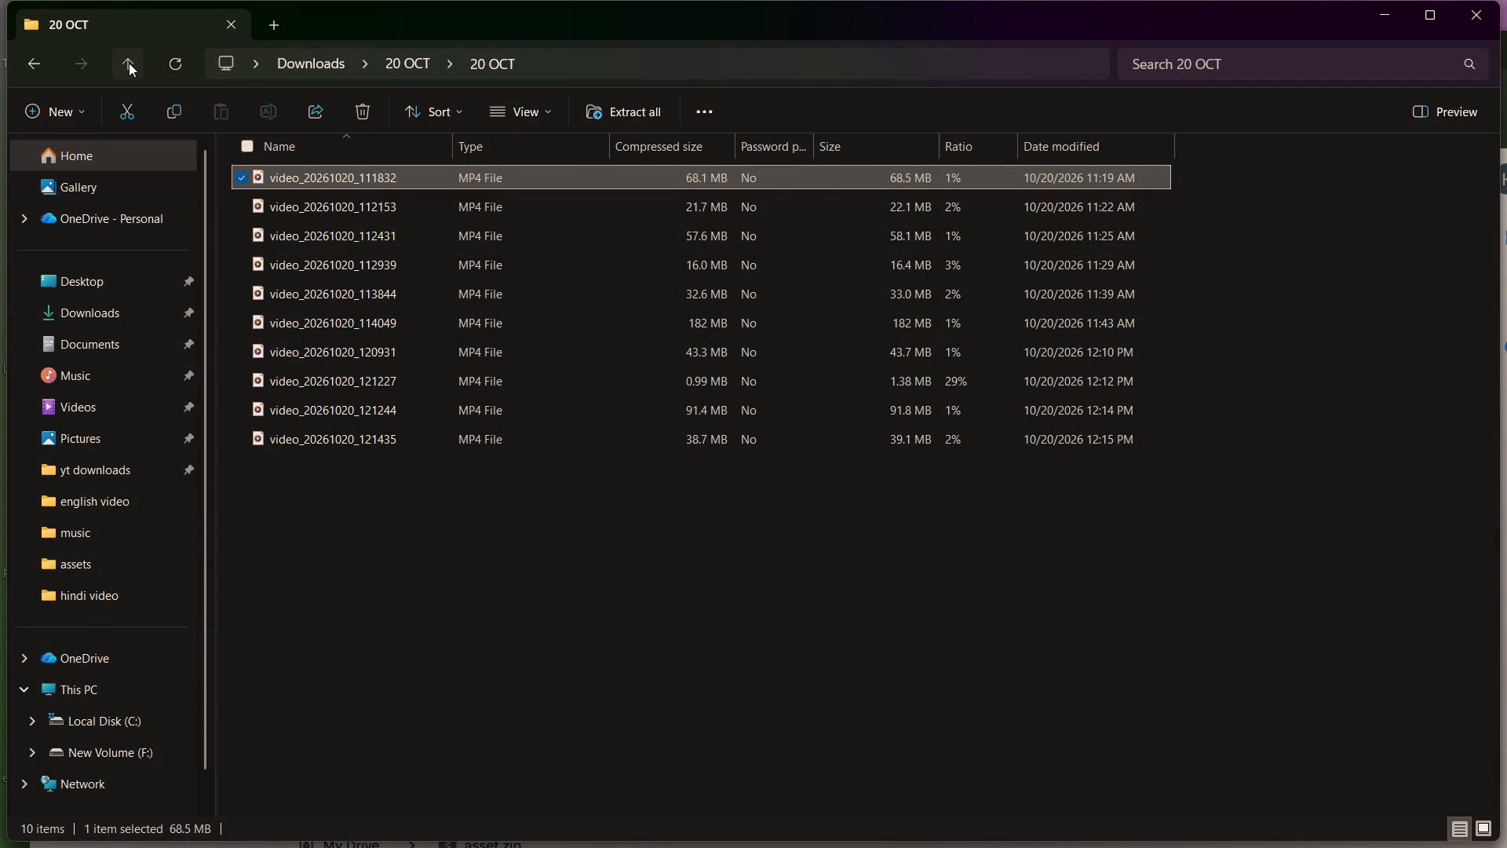
click(129, 63)
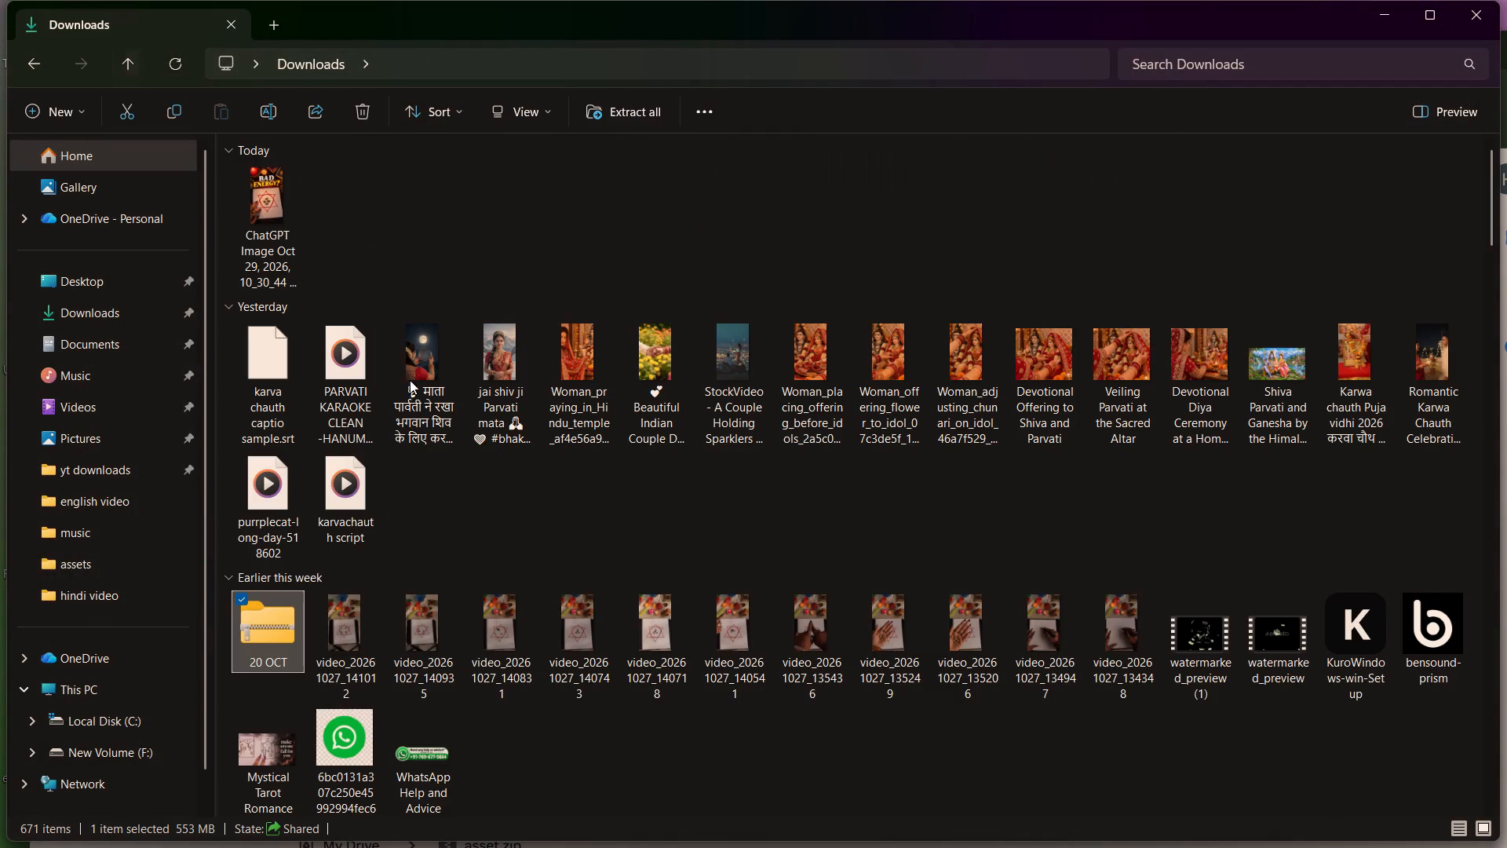
Switch back to Google Drive in Chrome and select 20 OCT.zip among the suggested files.
click(915, 824)
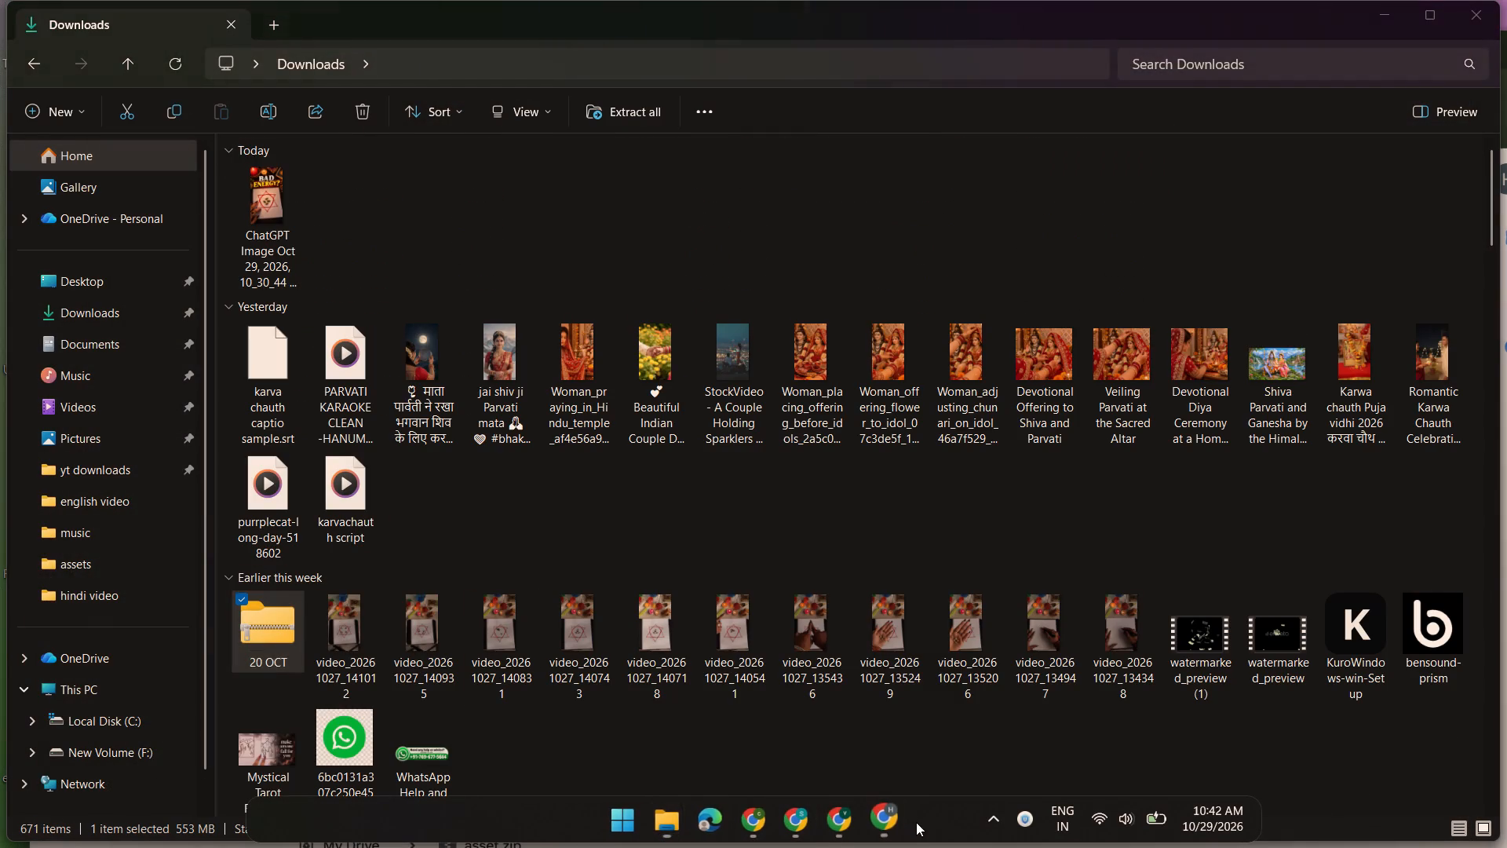
click(893, 816)
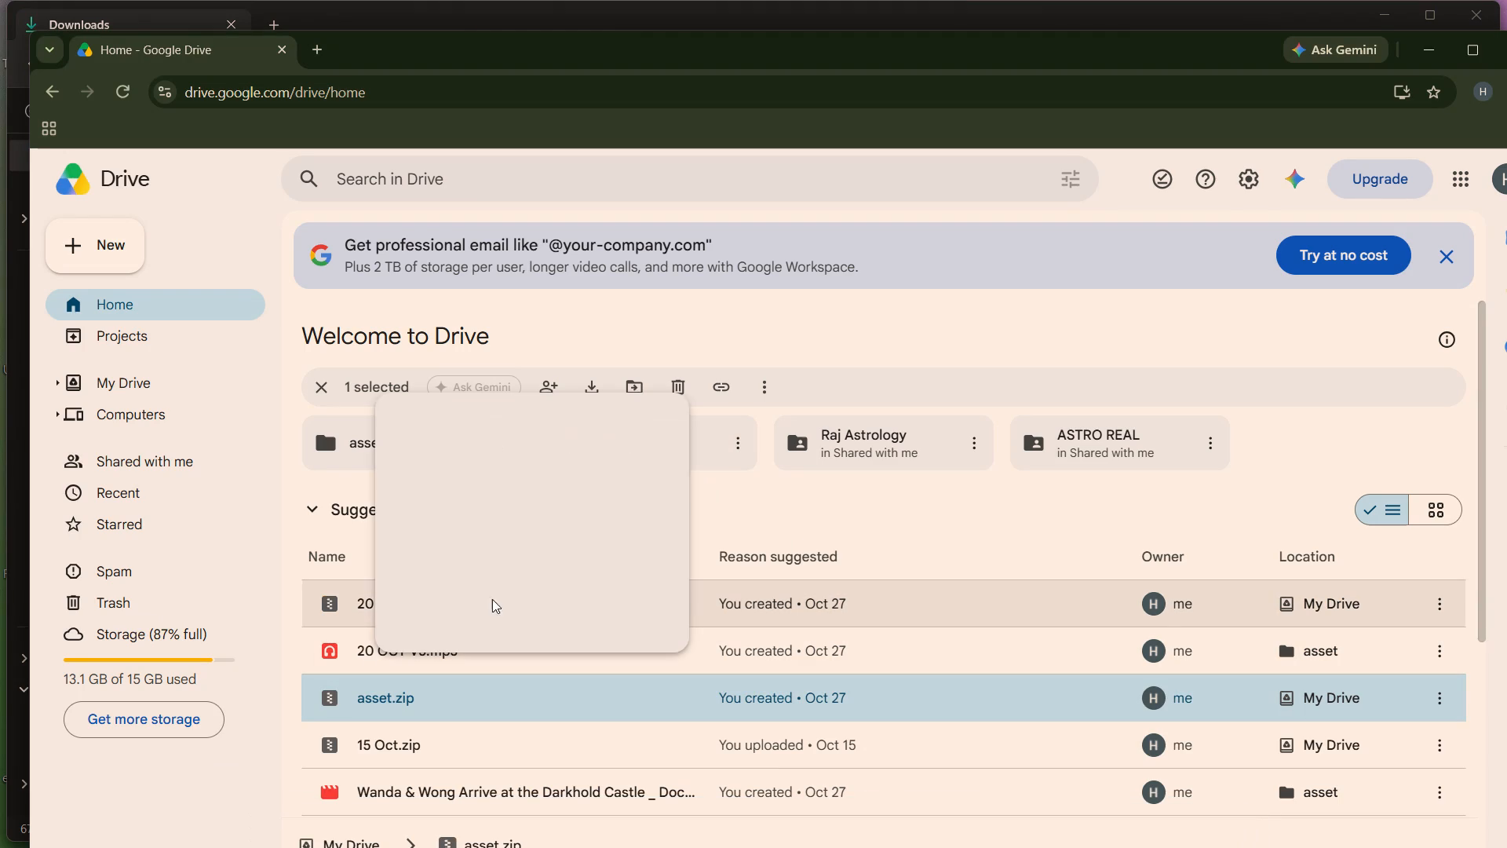
click(881, 535)
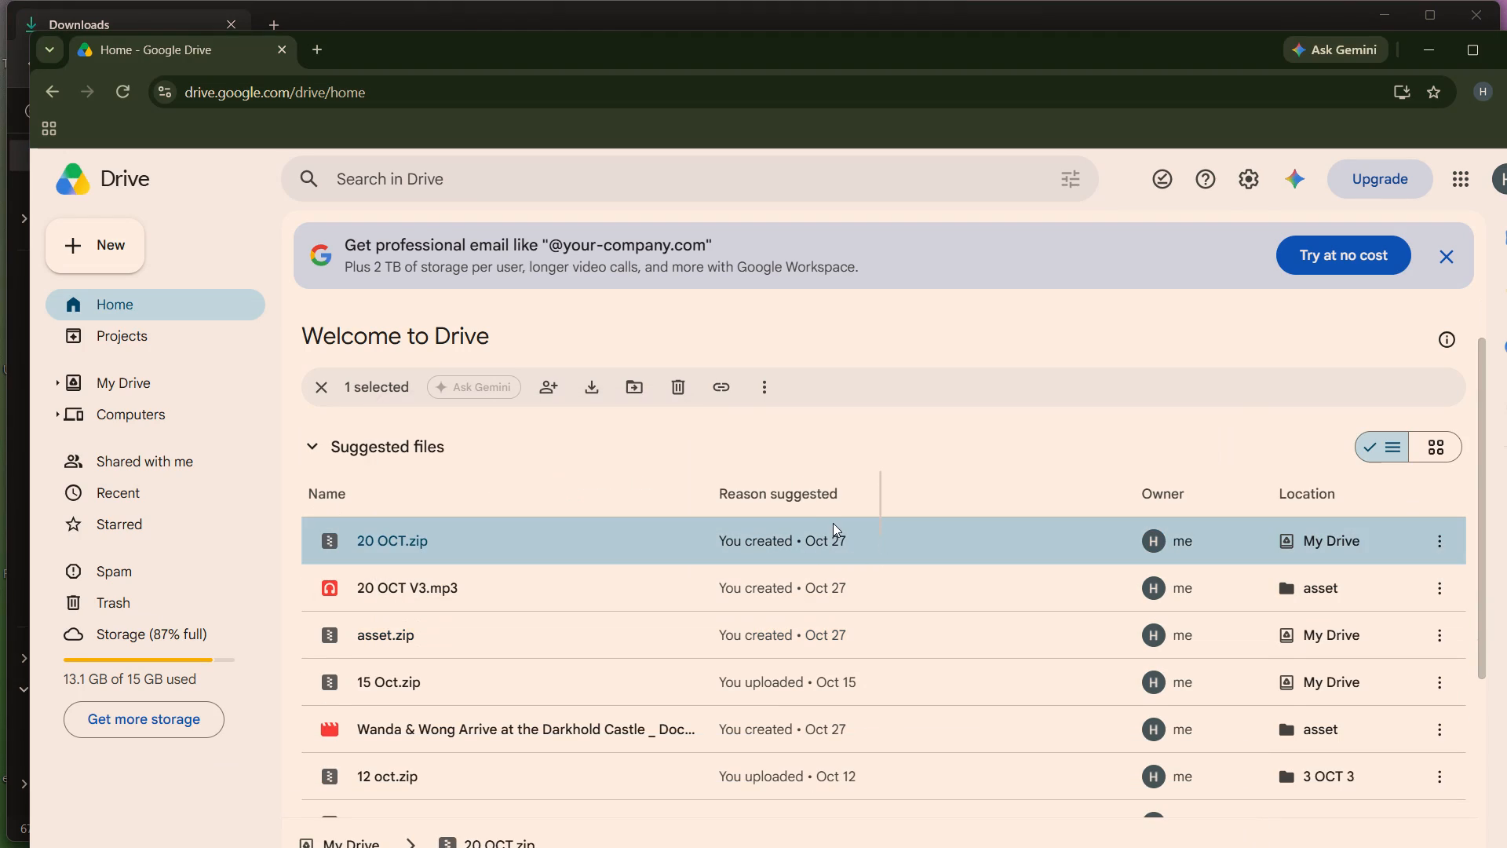
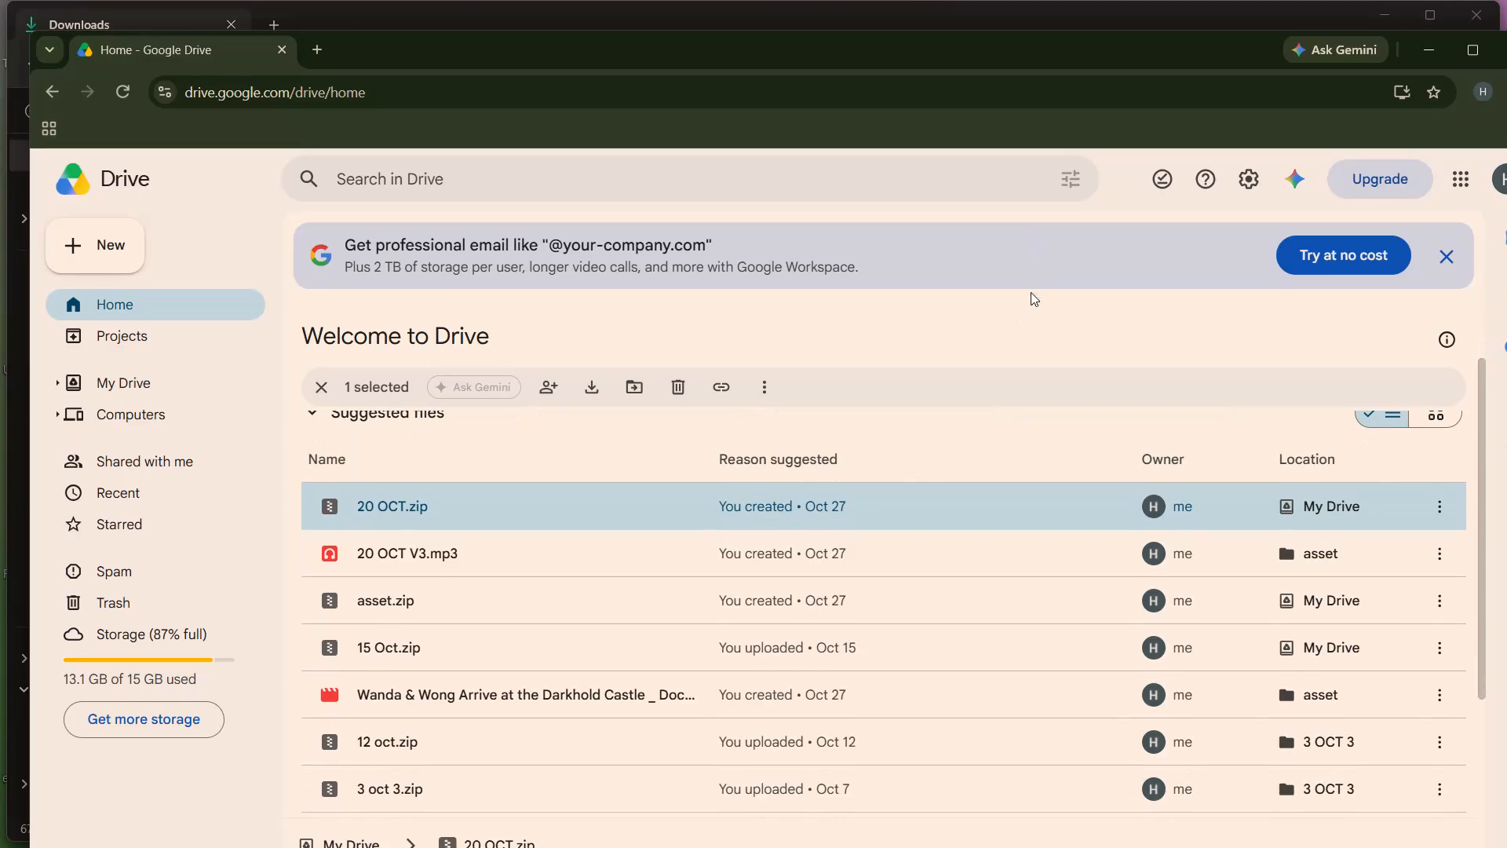
Clear the 20 OCT.zip selection in Google Drive and minimize the Drive window.
scroll(764, 530, up, 4)
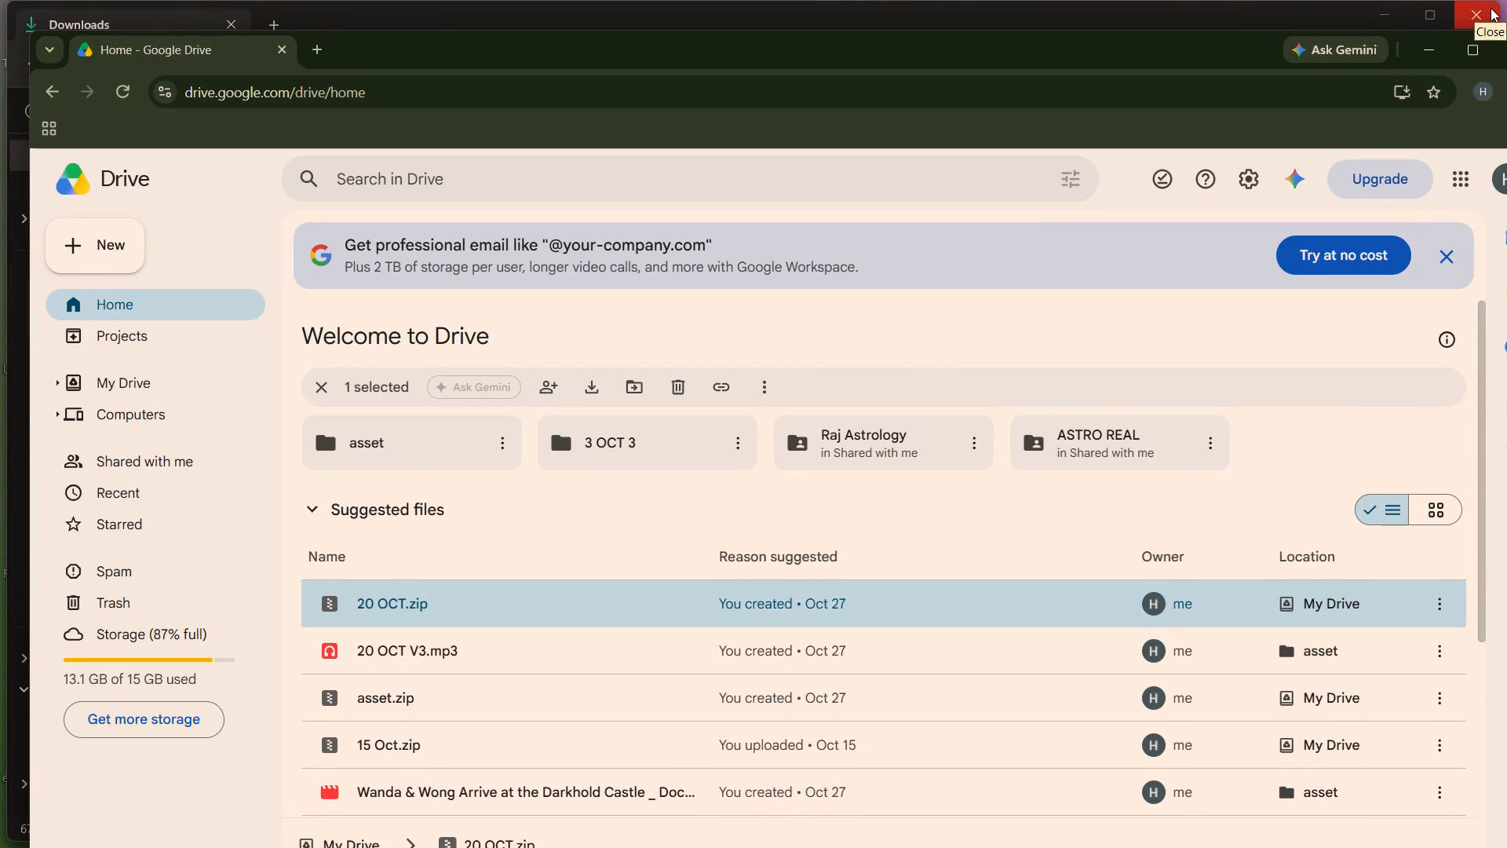
click(1491, 8)
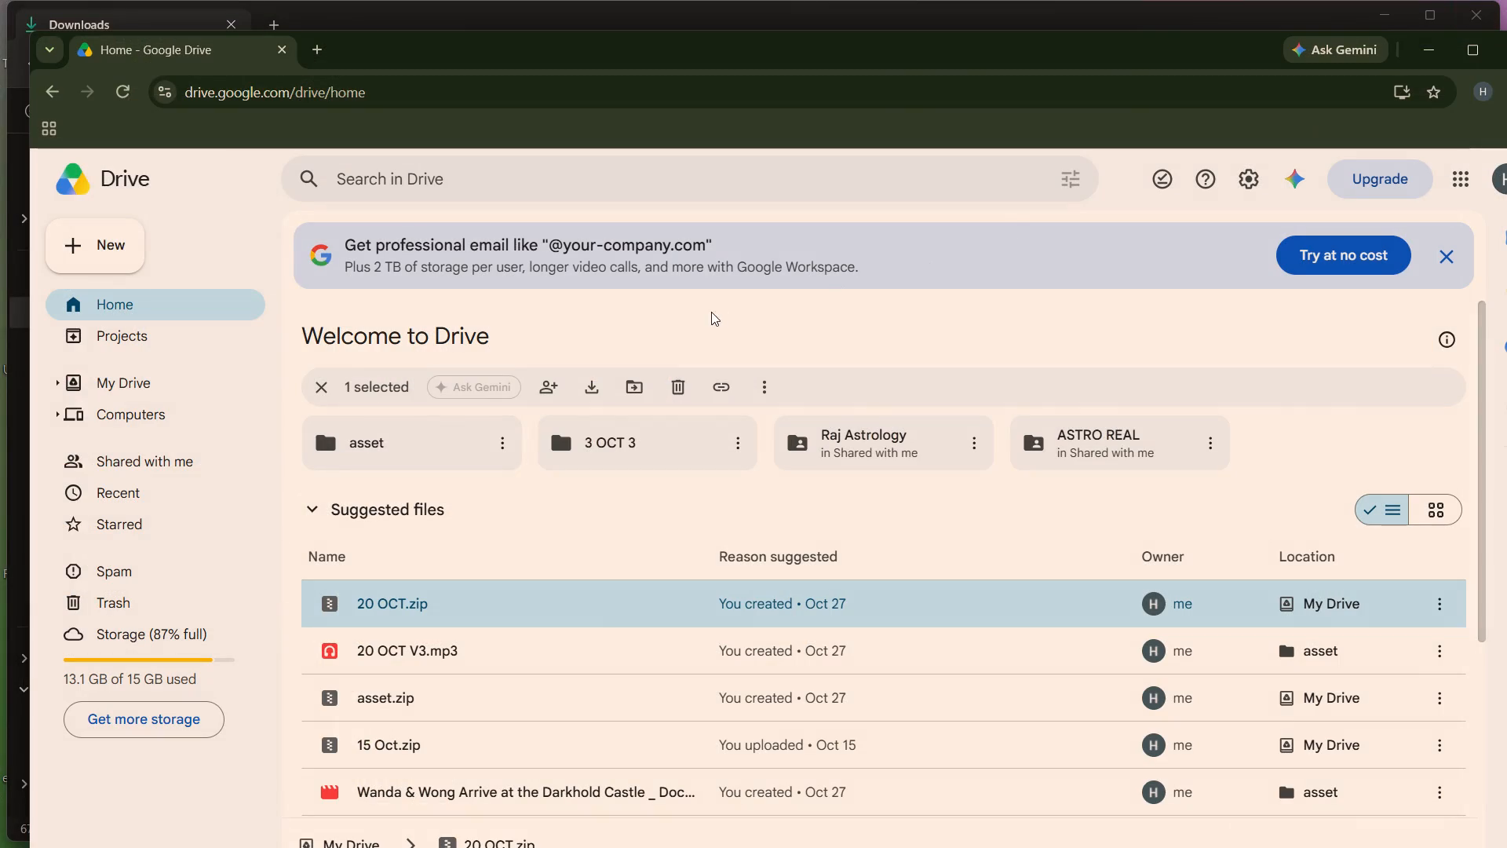
click(306, 379)
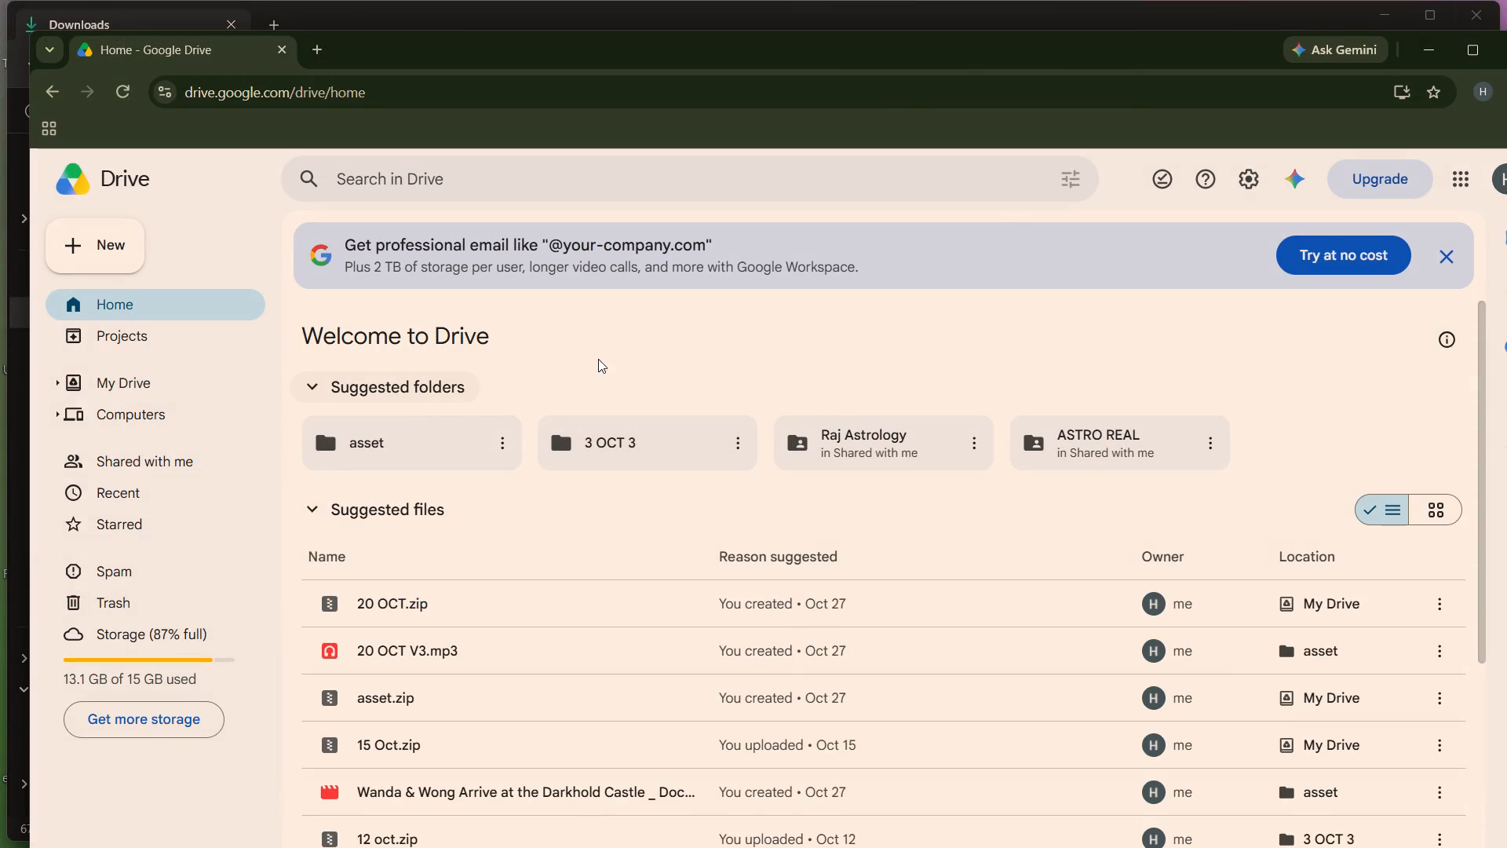
scroll(598, 359, down, 2)
scroll(535, 436, up, 4)
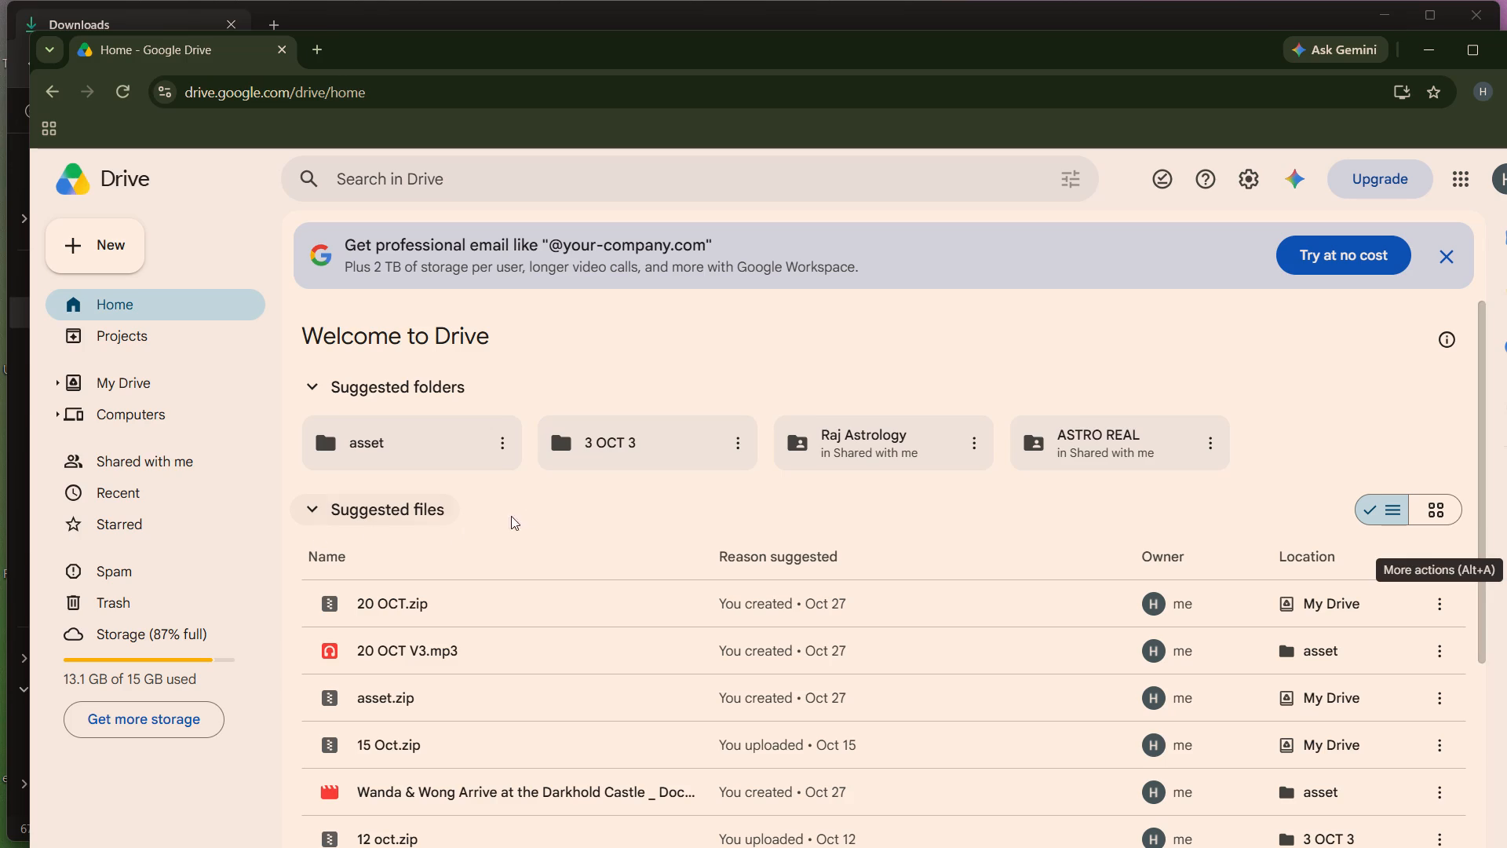
click(553, 506)
click(1420, 49)
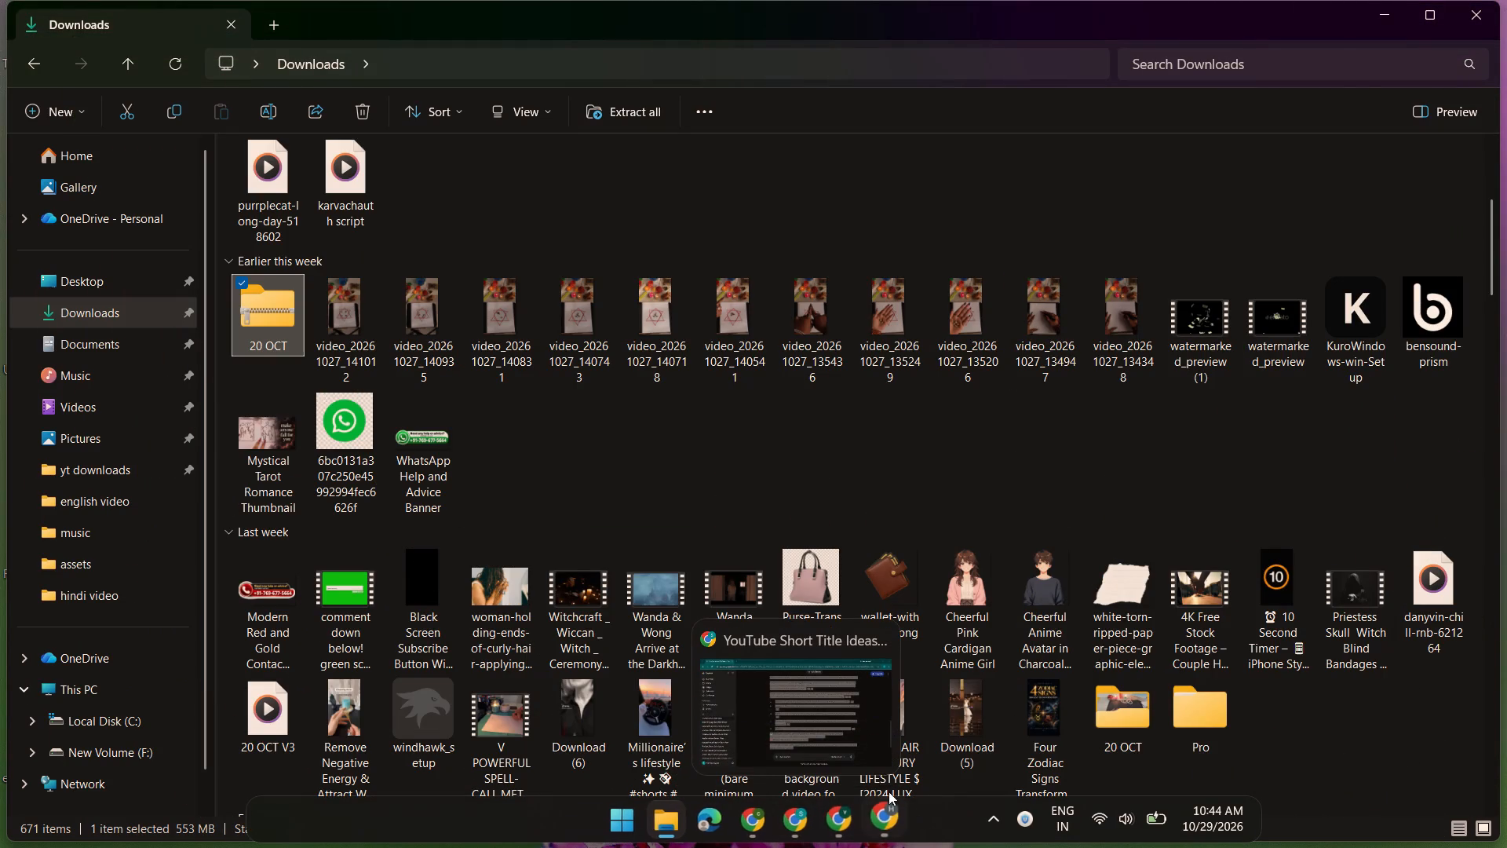
Deselect the 20 OCT archive in Downloads and minimize the File Explorer window.
drag(745, 17, 737, 9)
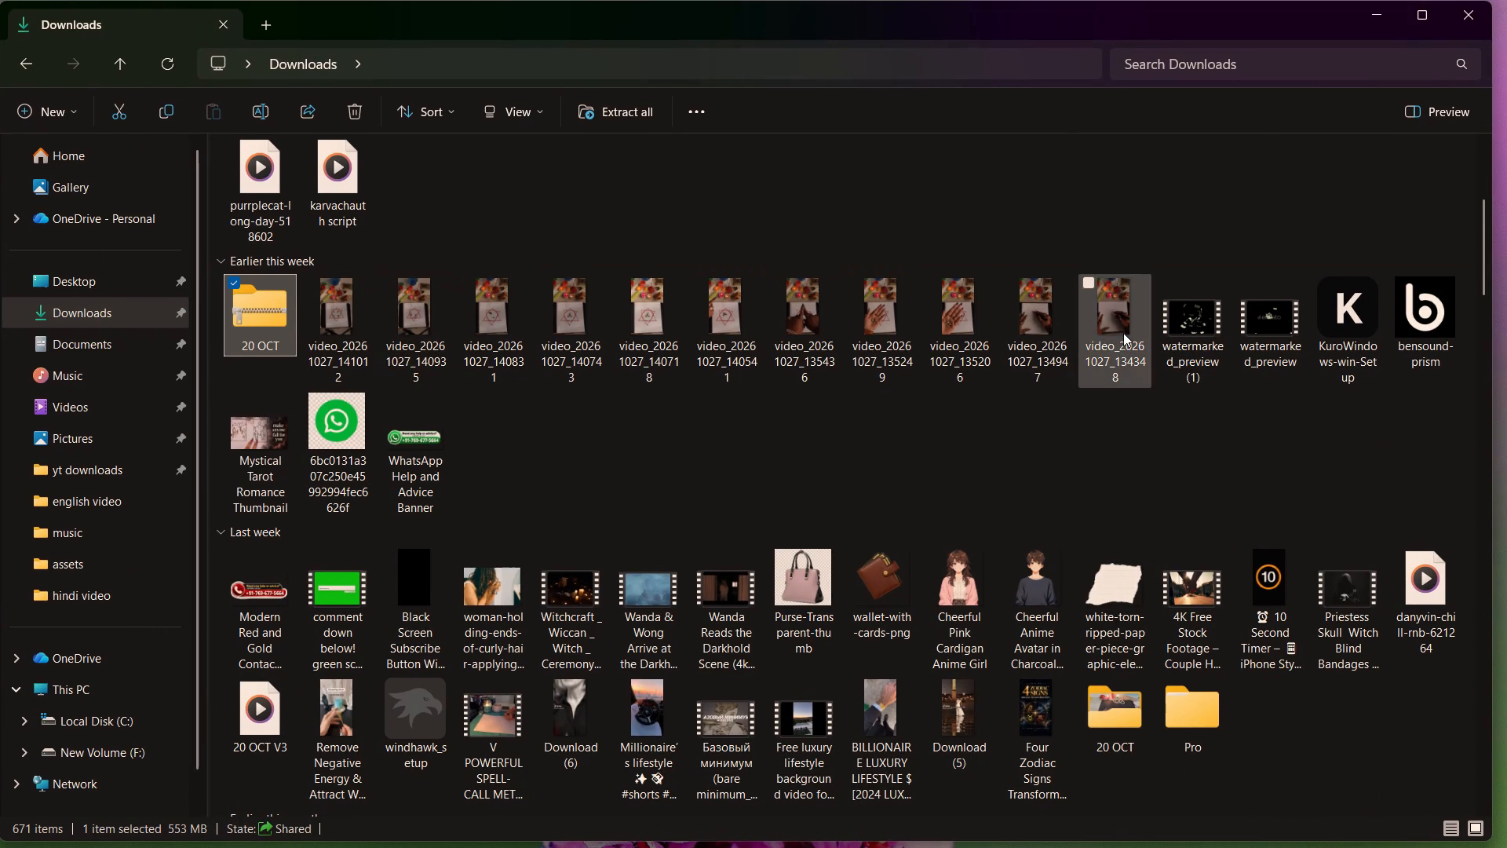
click(952, 203)
click(1369, 16)
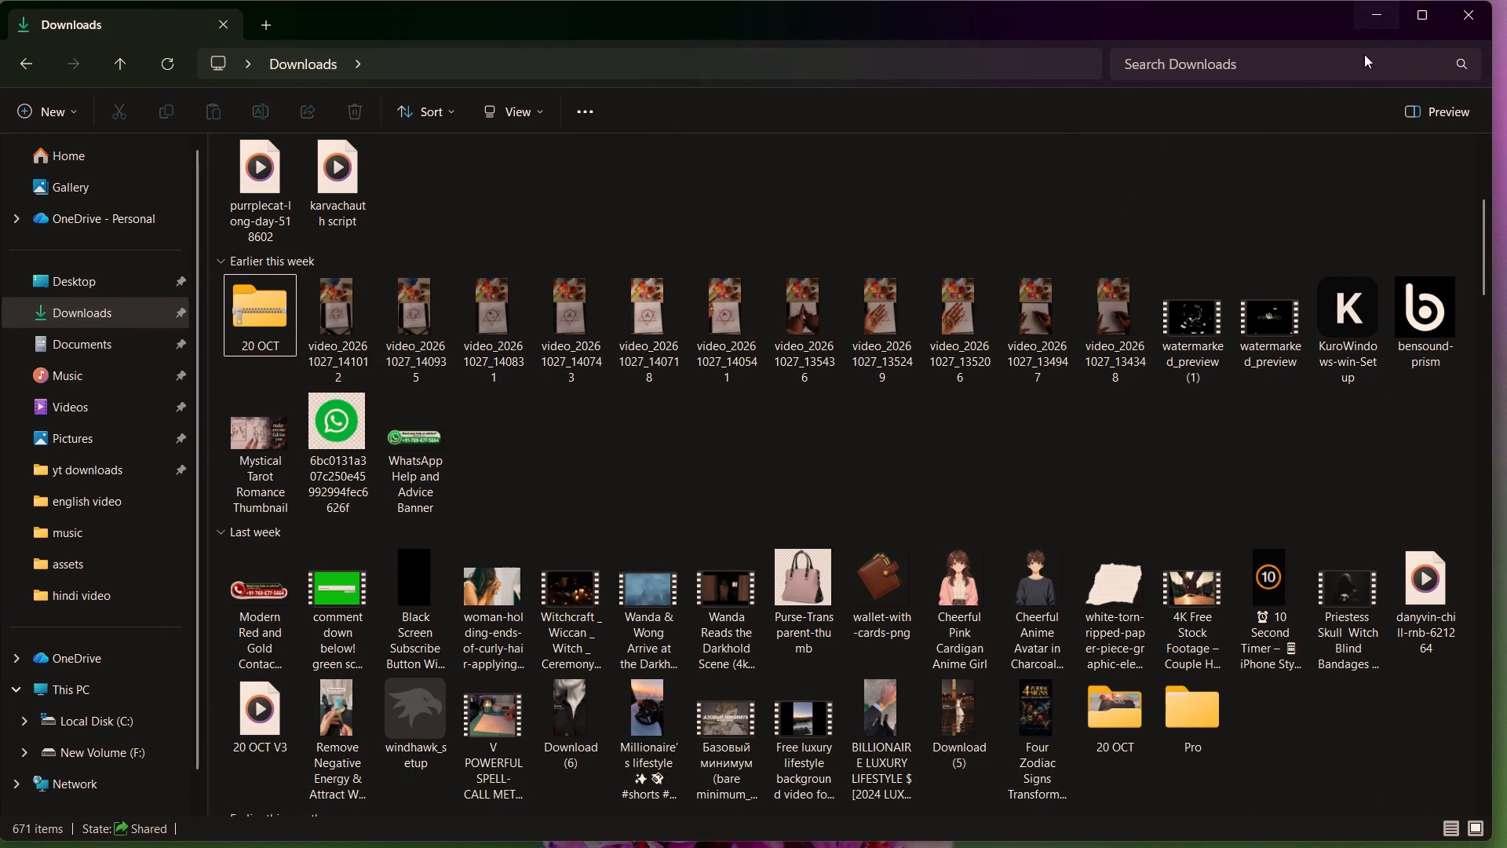
Switch to YouTube Studio in Chrome and check the SD and HD editing progress in the evil energy video's claim overview.
click(851, 821)
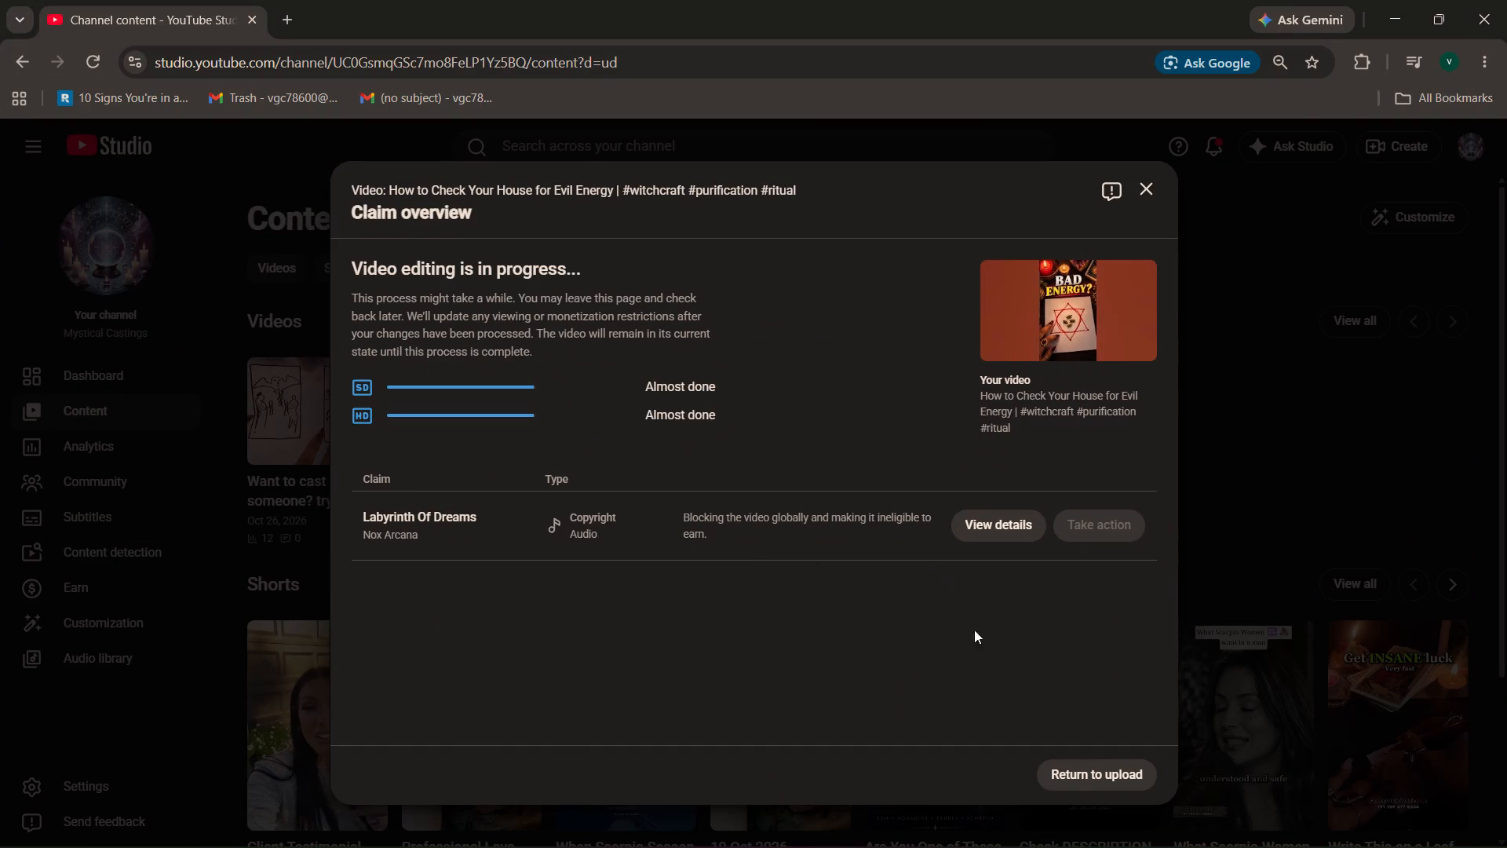
drag(713, 385, 622, 385)
drag(743, 408, 735, 408)
drag(735, 408, 618, 409)
click(753, 451)
drag(535, 382, 409, 378)
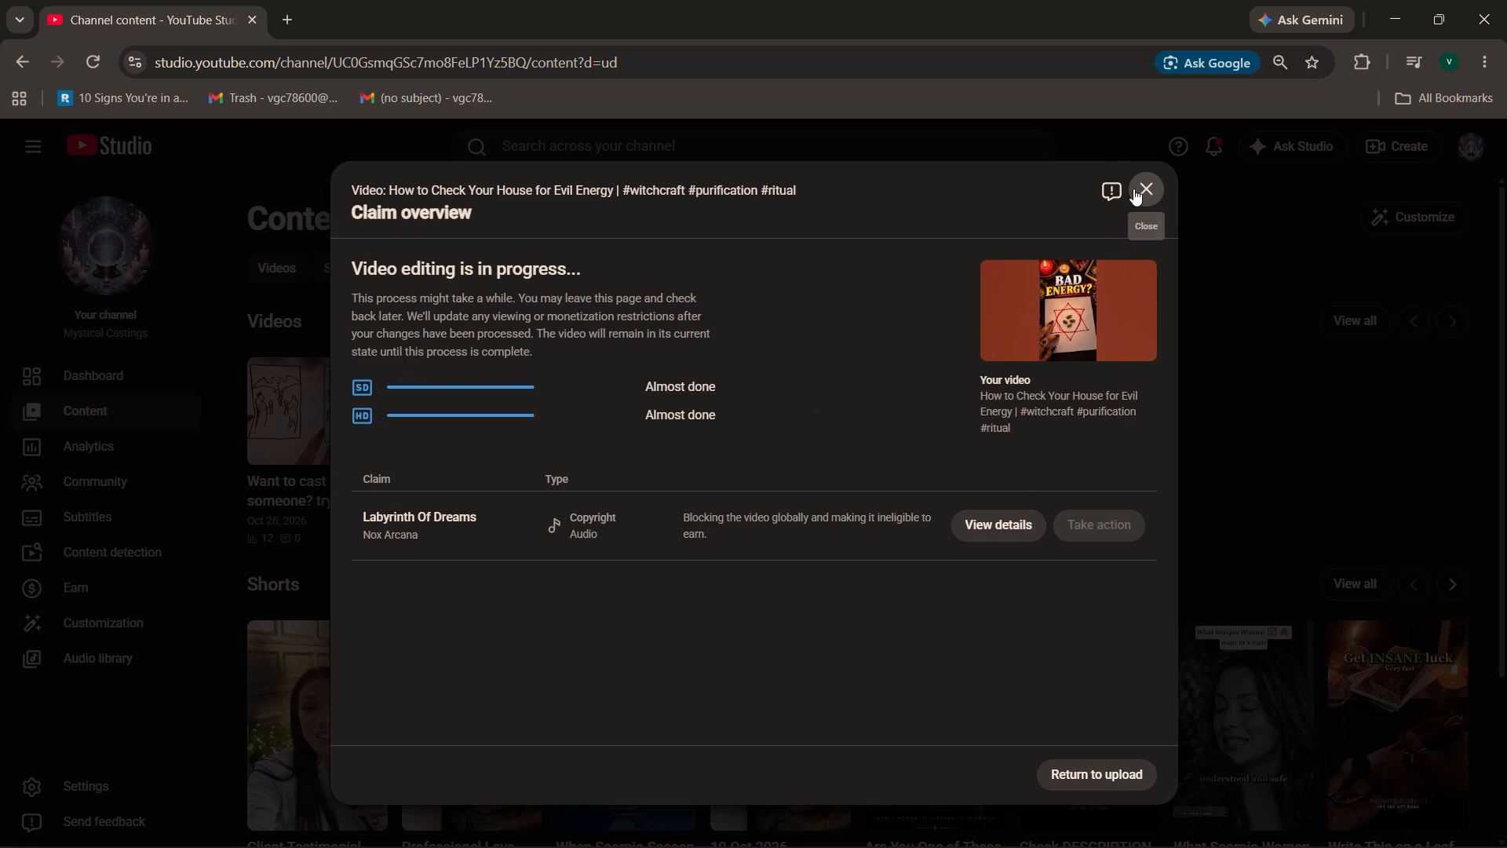
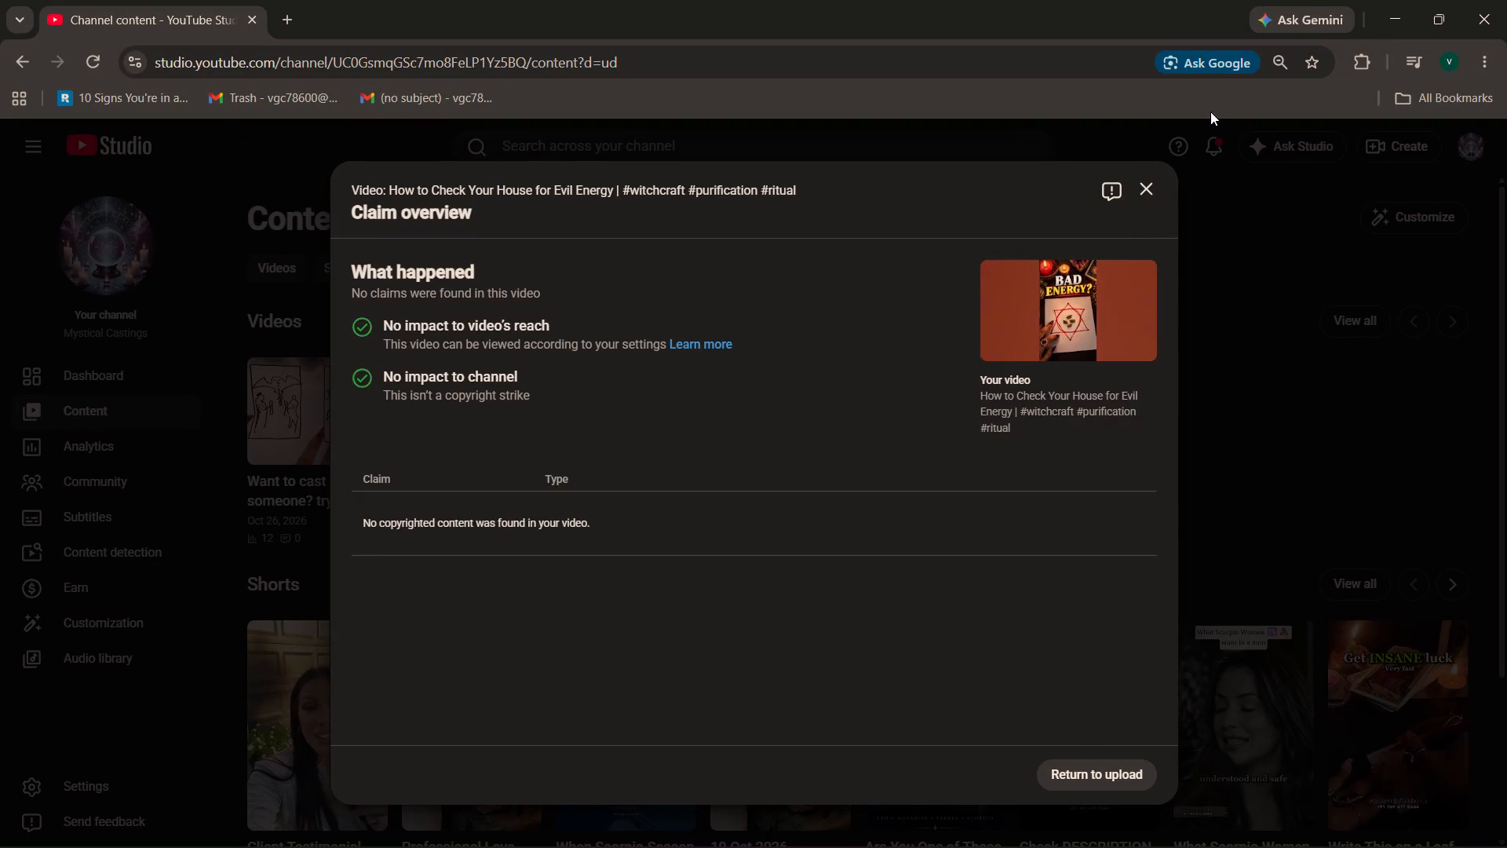
Leave the claim overview, advance the upload to its Visibility stage and set the evil energy video to Public.
click(1139, 184)
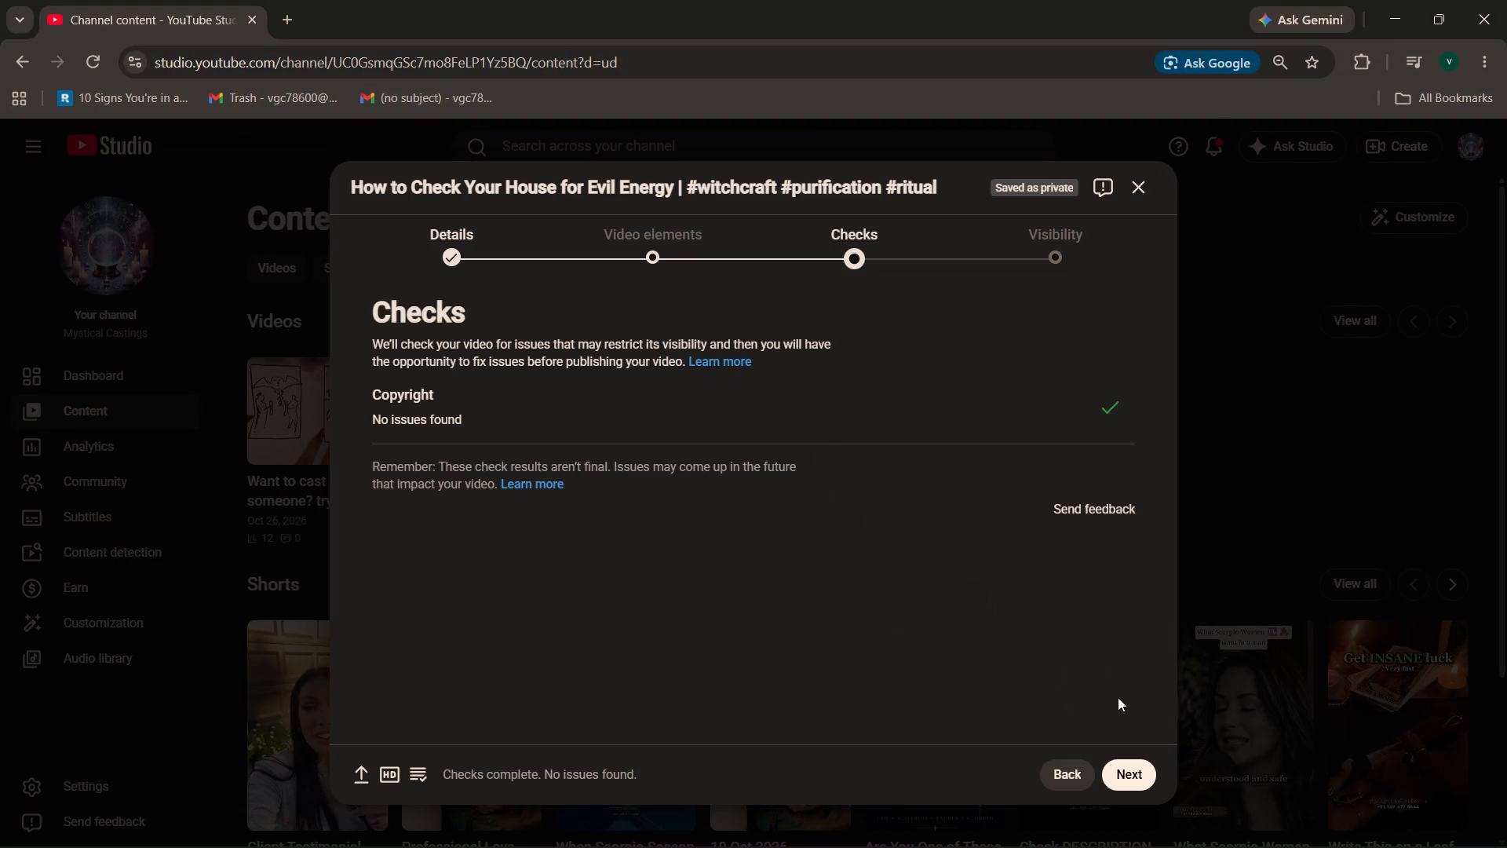
click(1136, 769)
click(419, 543)
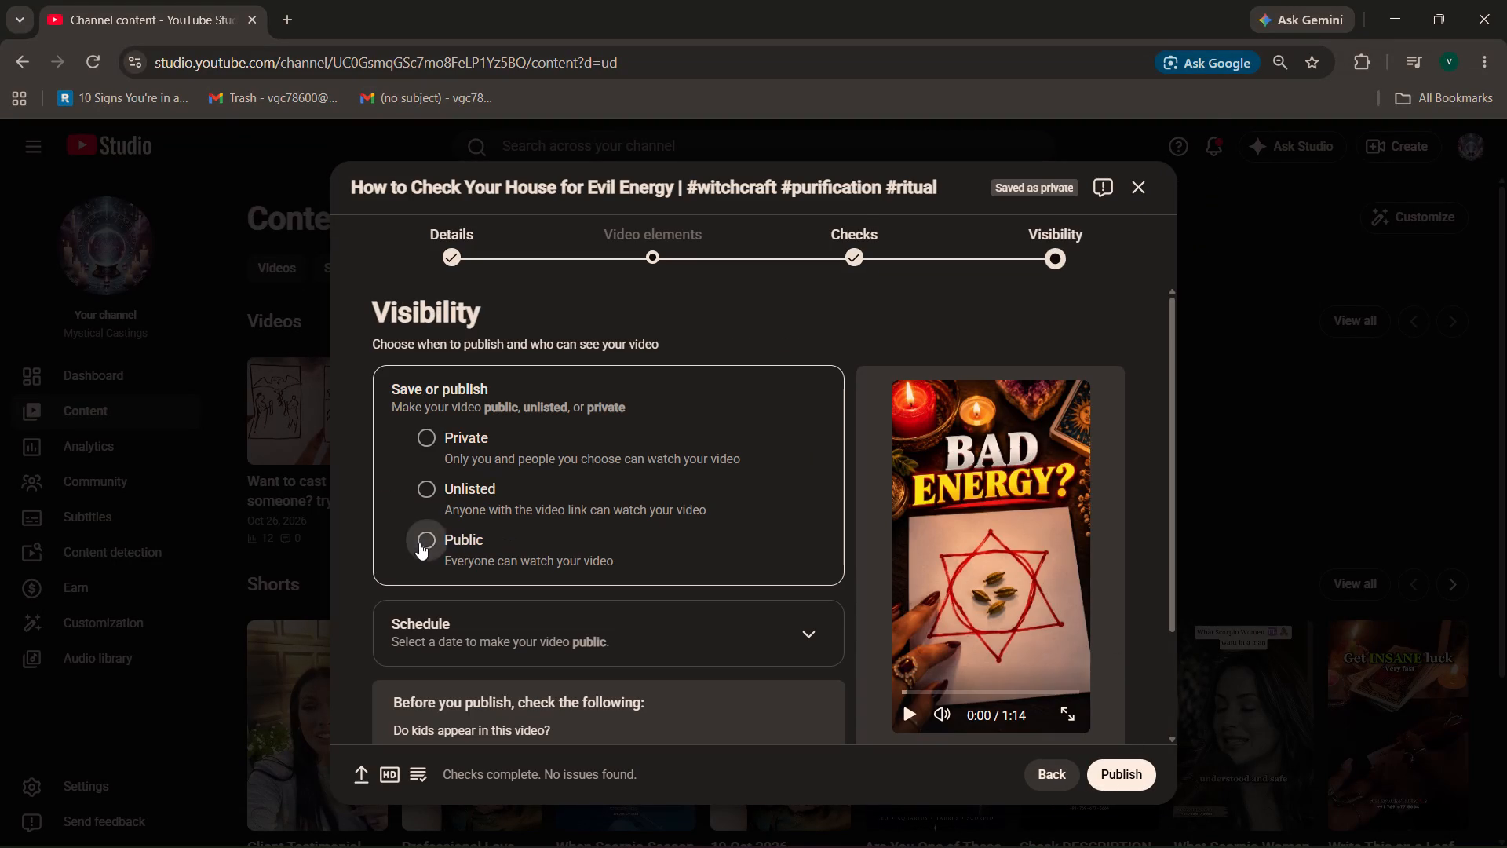
click(429, 538)
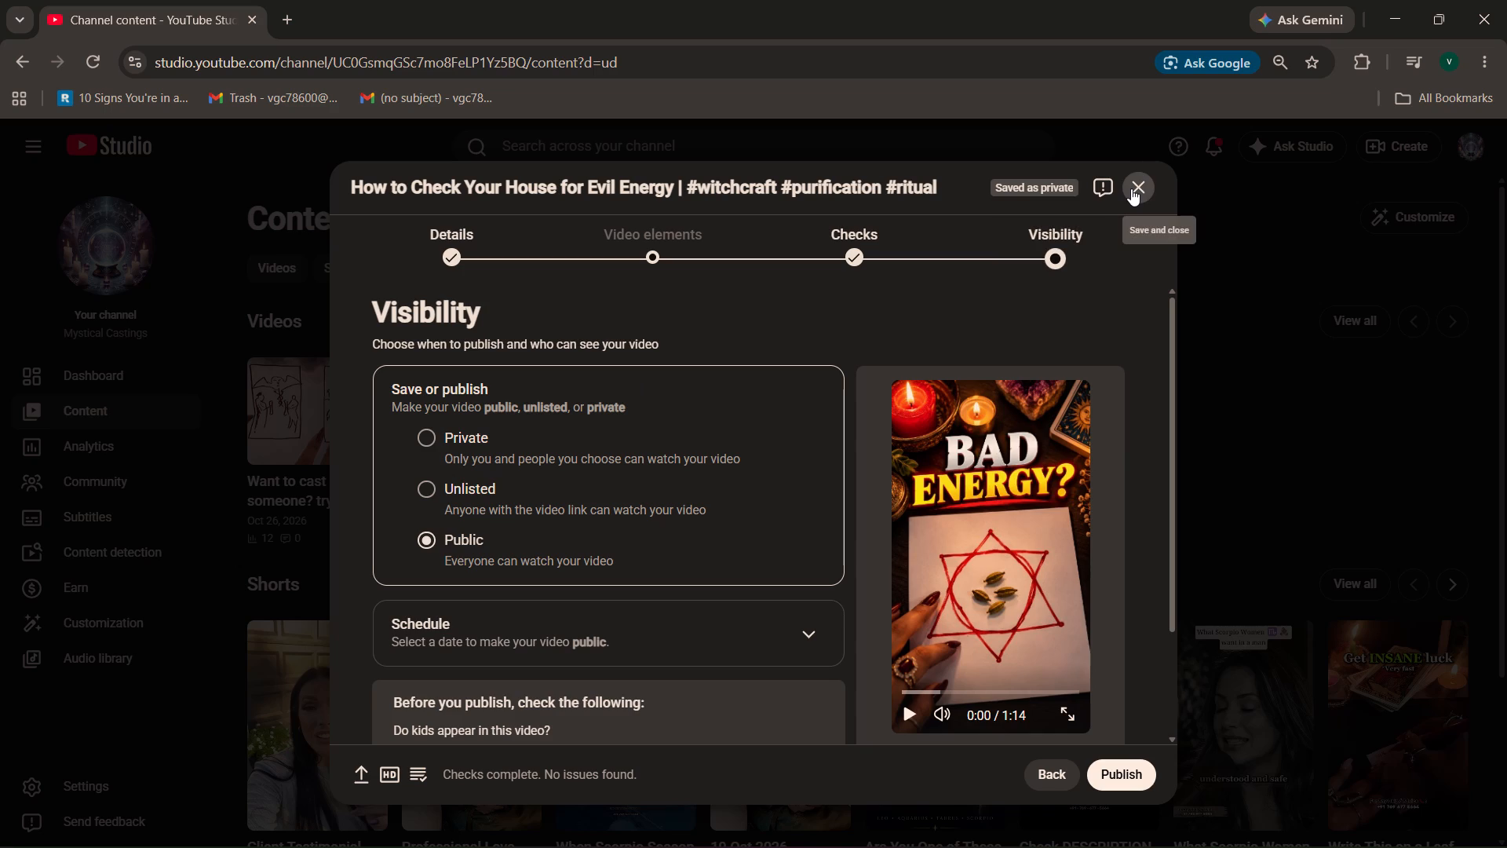
Review the evil energy upload's visibility notes, video elements, checks, description and audience settings before publishing.
scroll(666, 550, down, 3)
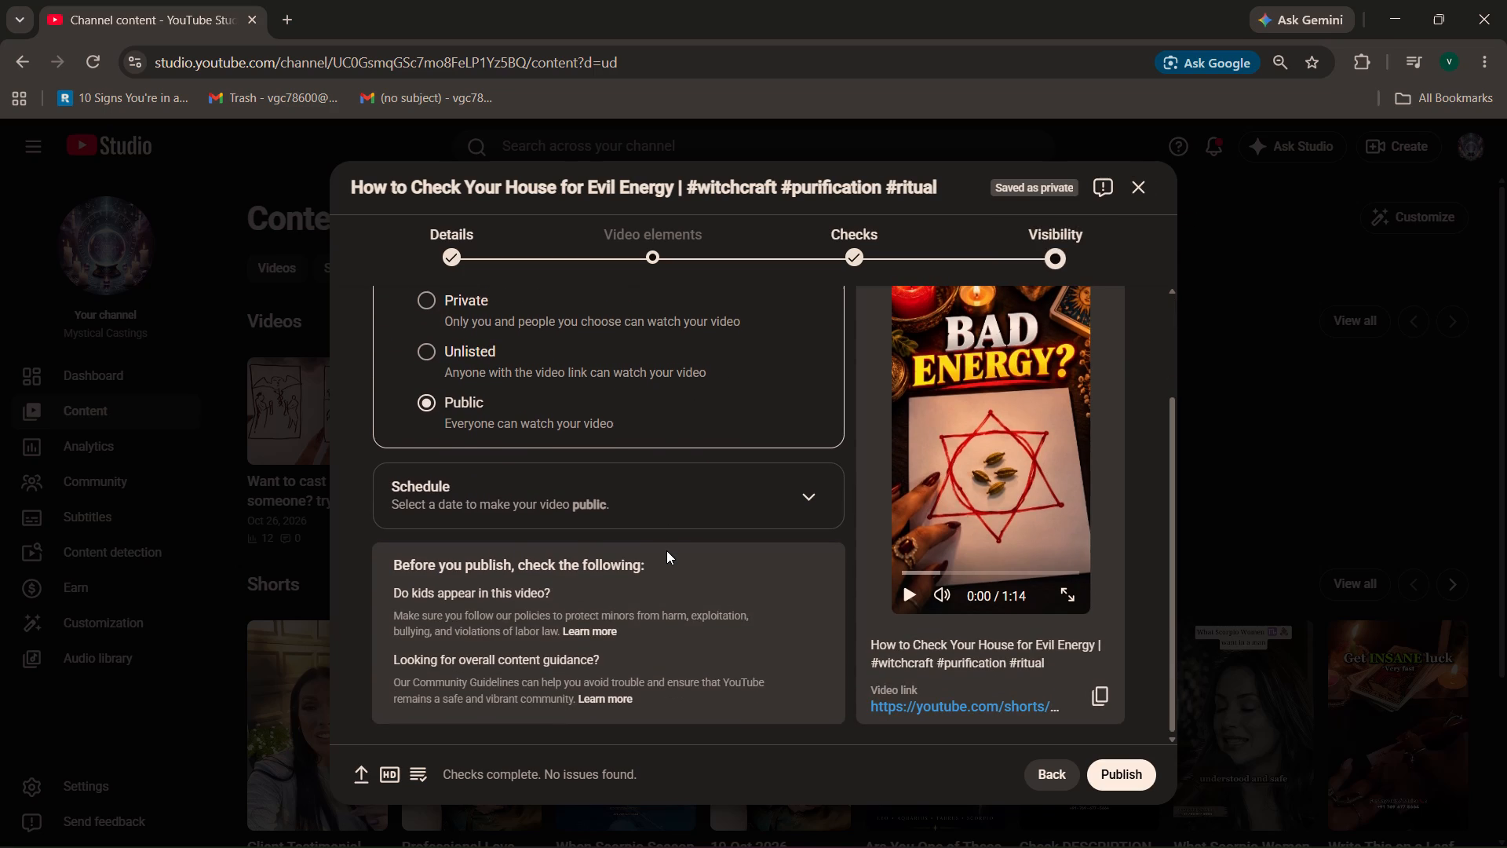
scroll(666, 550, up, 3)
click(638, 243)
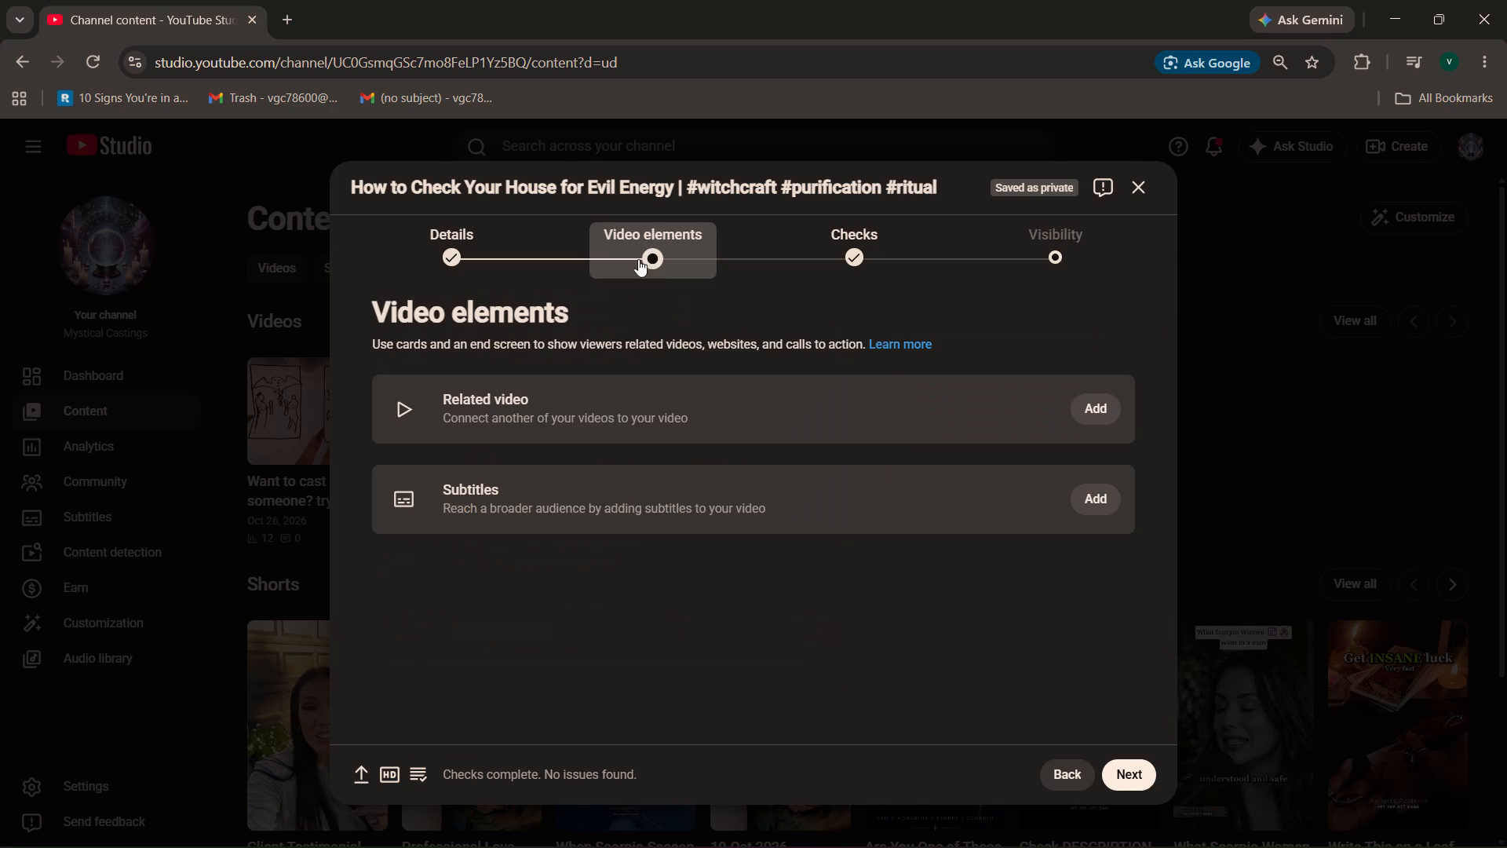
click(468, 251)
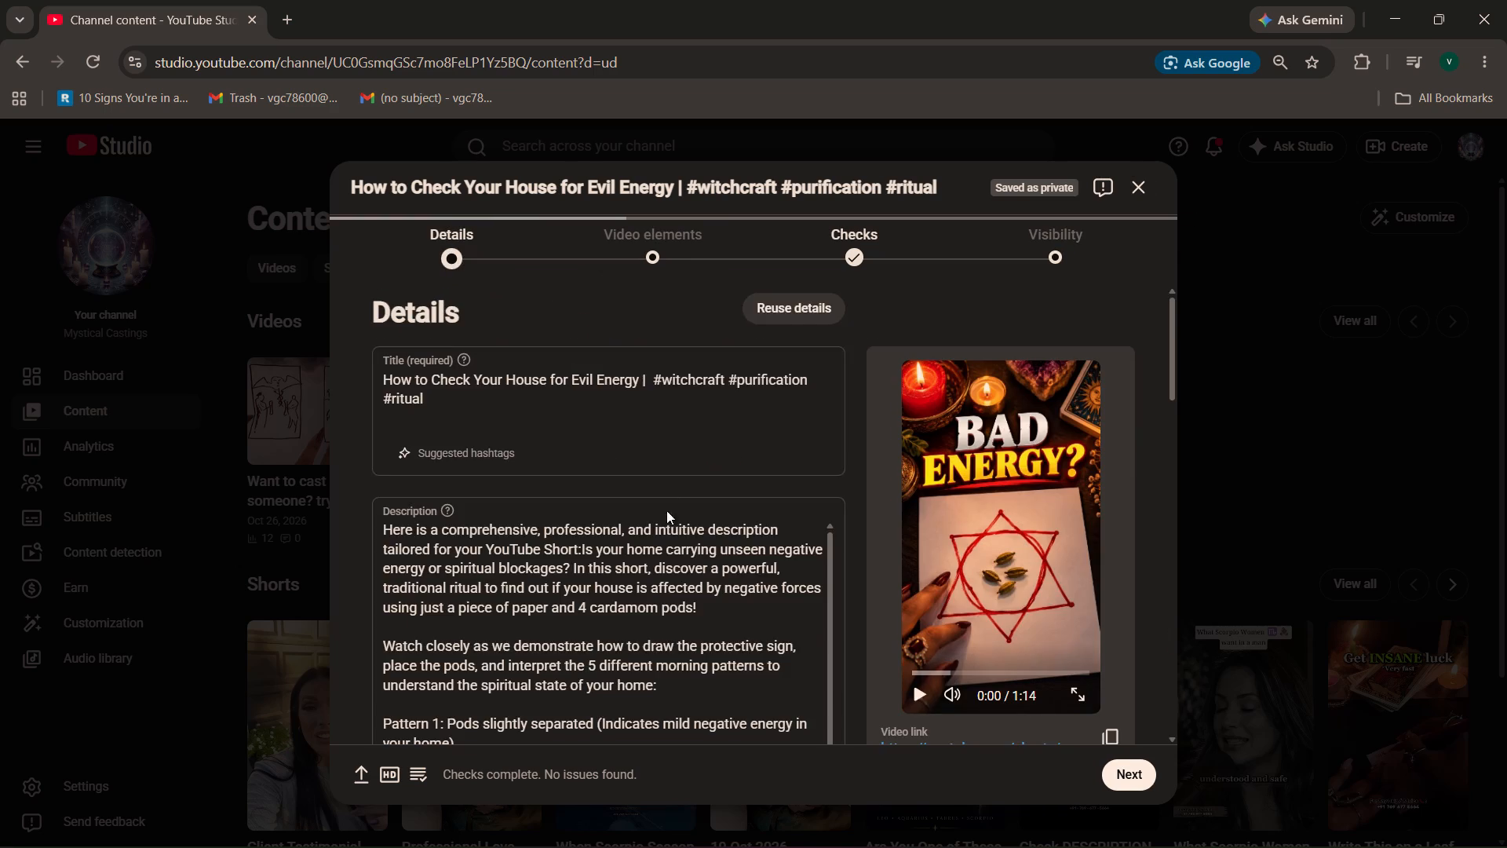
scroll(666, 510, down, 3)
scroll(666, 514, up, 5)
scroll(704, 407, down, 8)
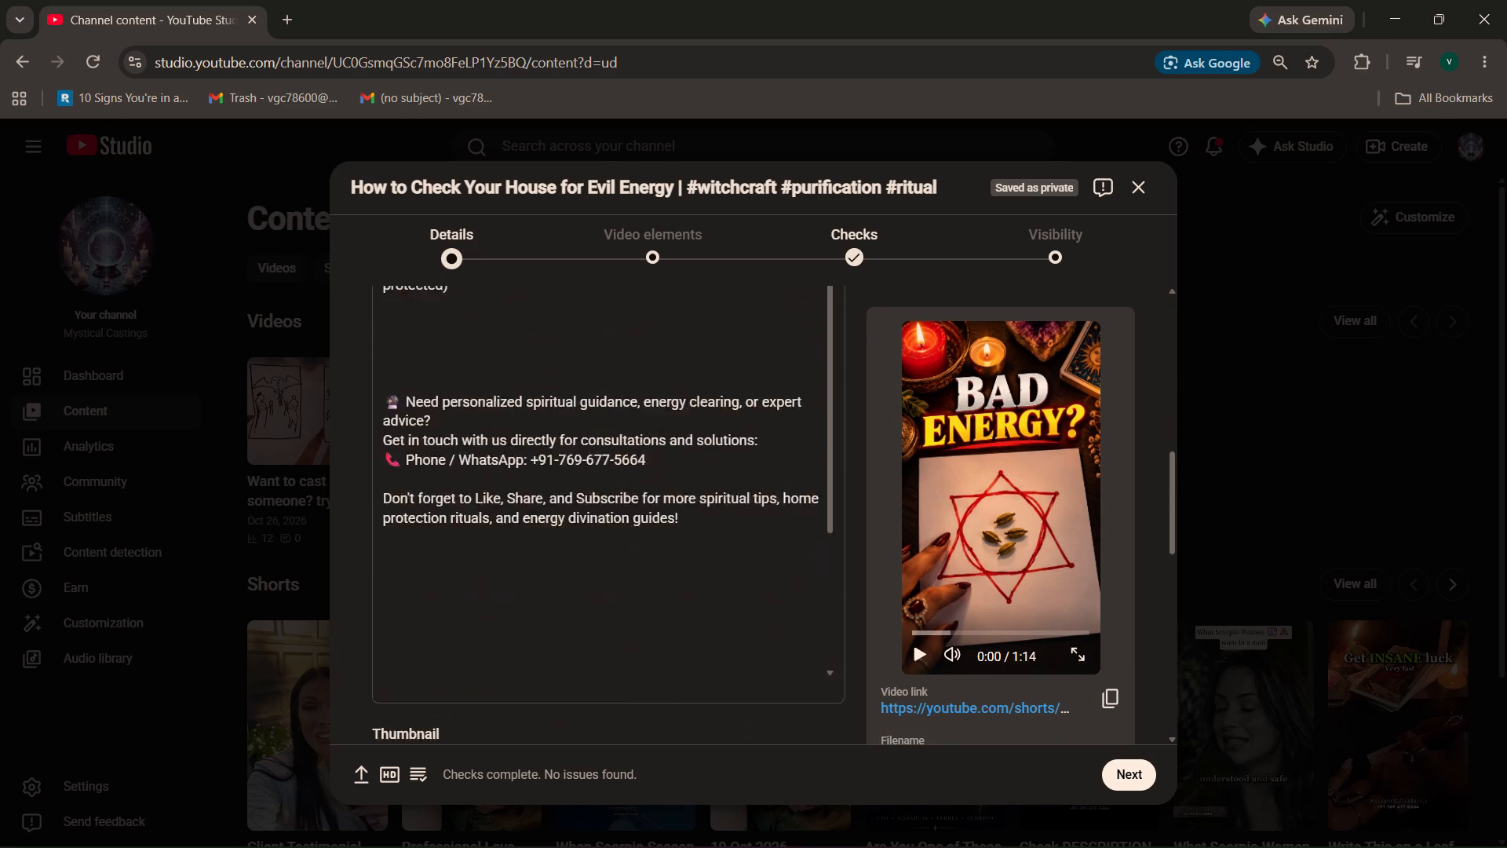
scroll(704, 408, down, 2)
scroll(696, 501, down, 5)
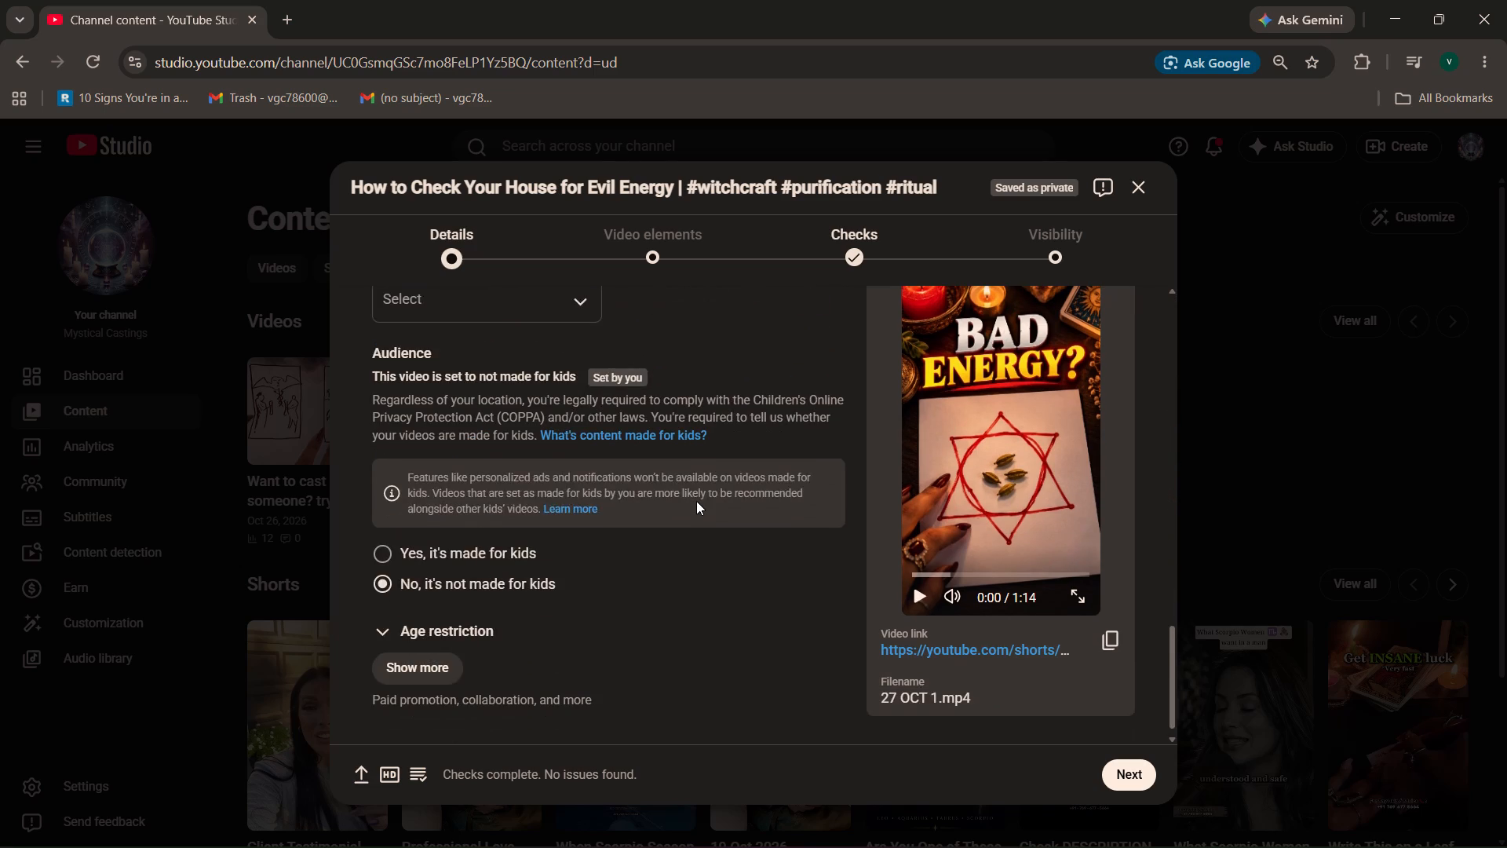
scroll(696, 501, up, 3)
scroll(696, 501, down, 1)
click(695, 238)
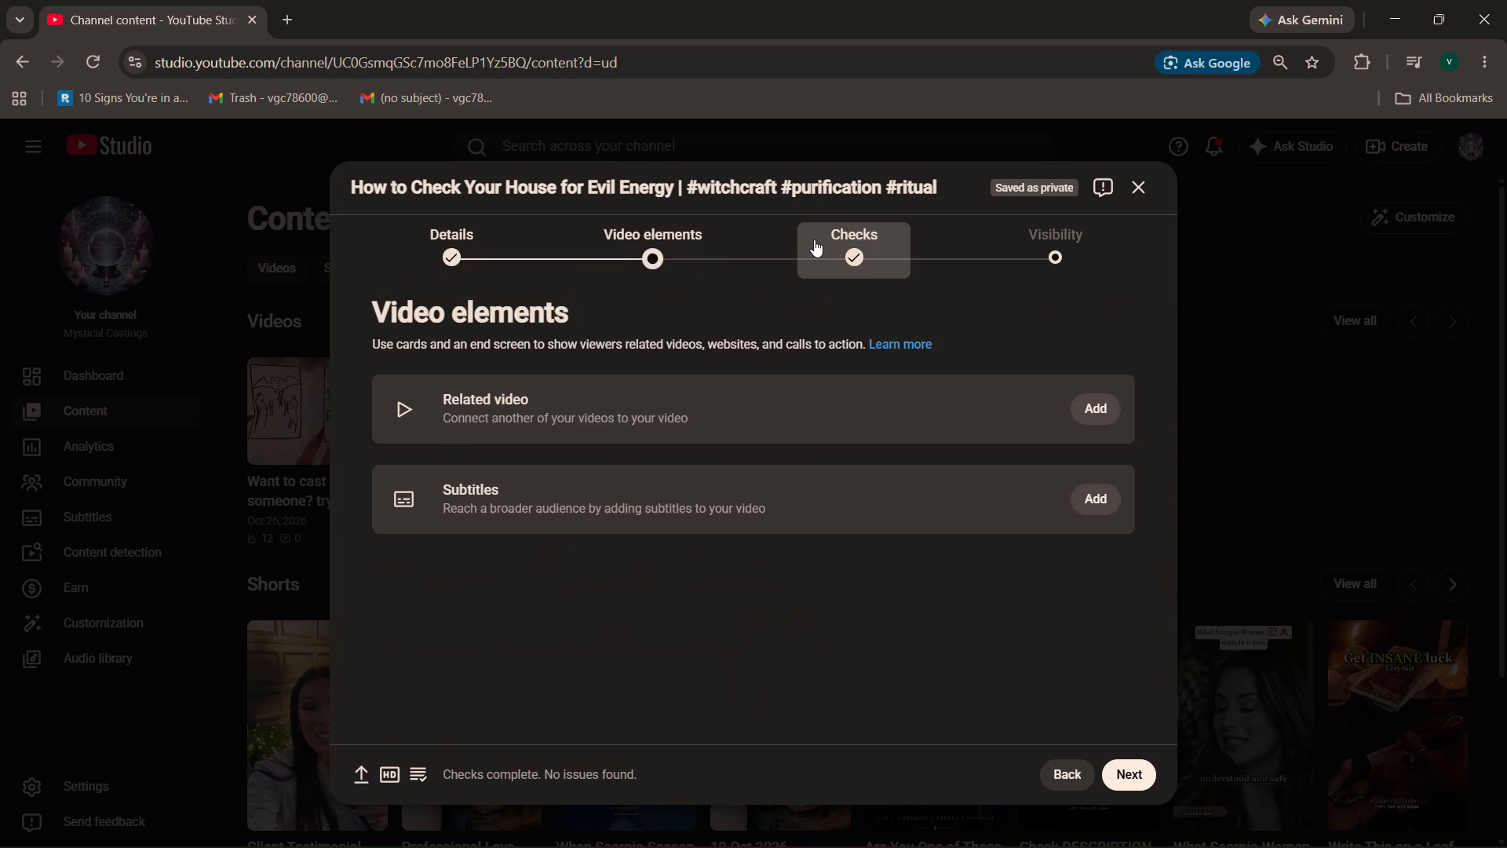
click(814, 239)
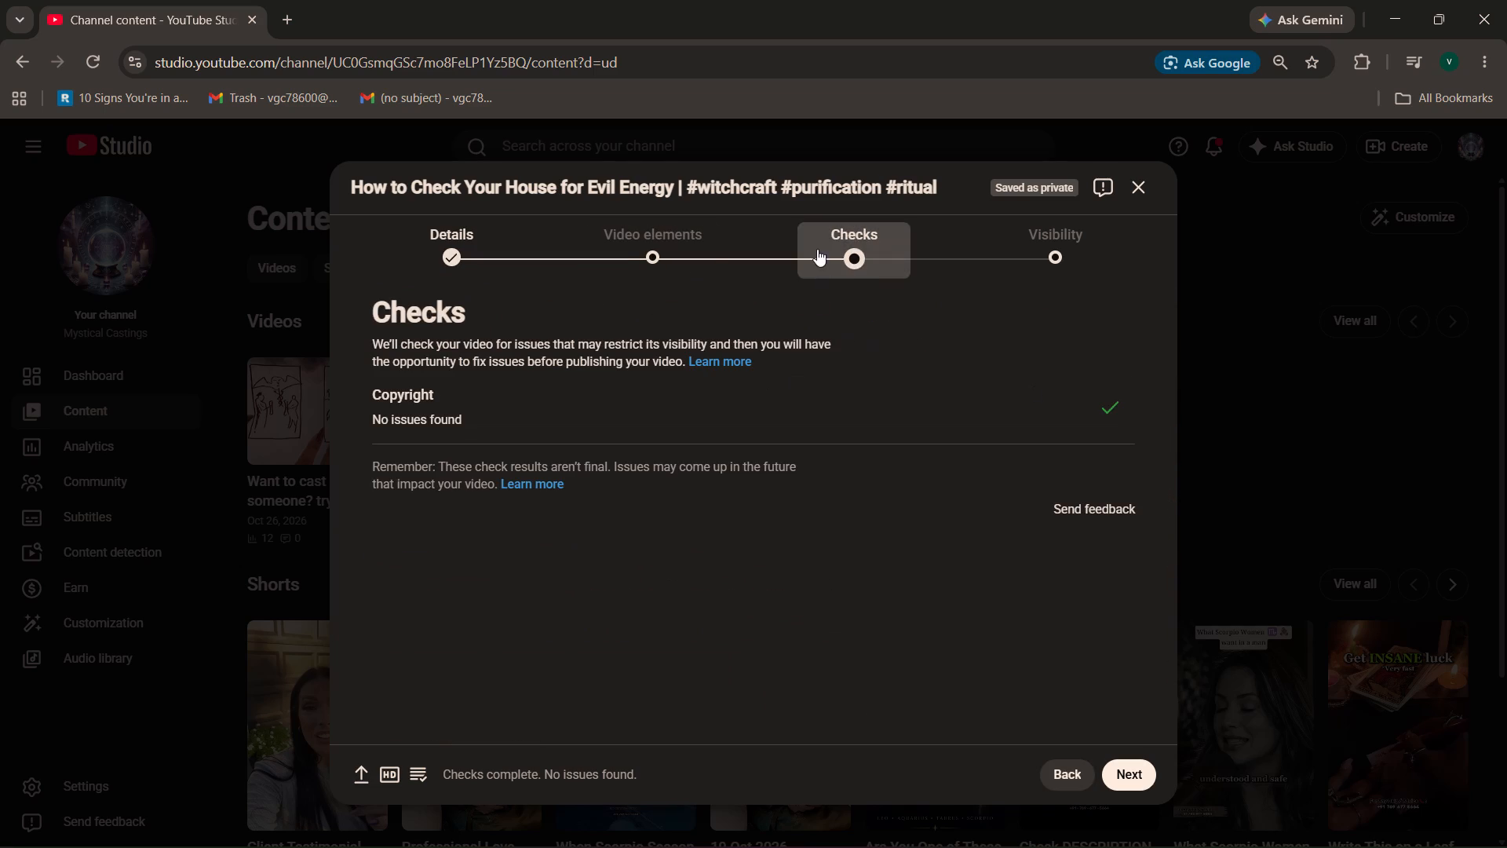
click(647, 243)
click(482, 249)
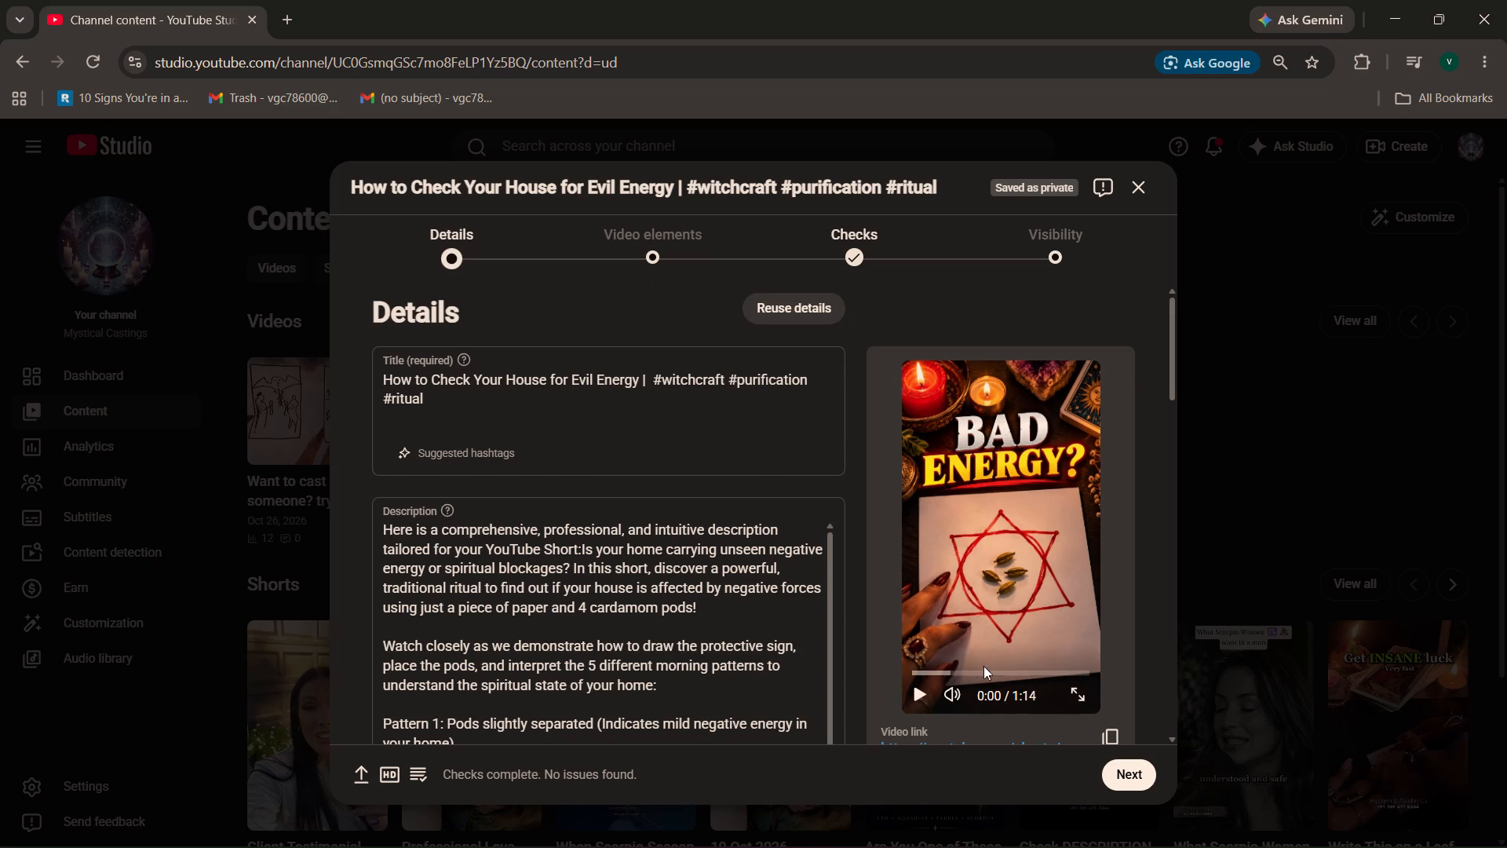
Play the first few seconds of the video preview in the upload details and pause it.
click(924, 692)
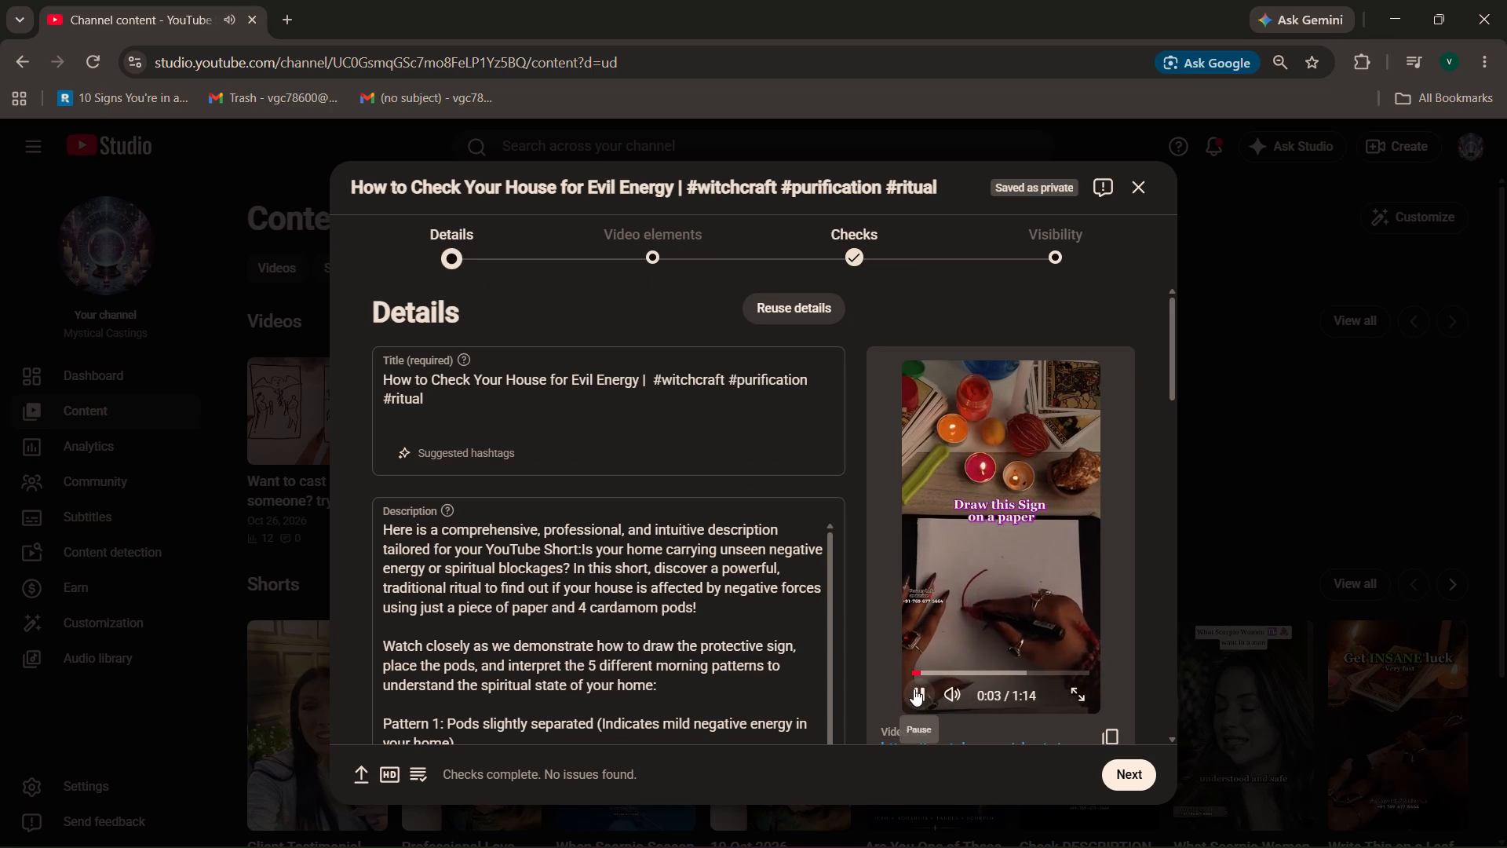
click(914, 689)
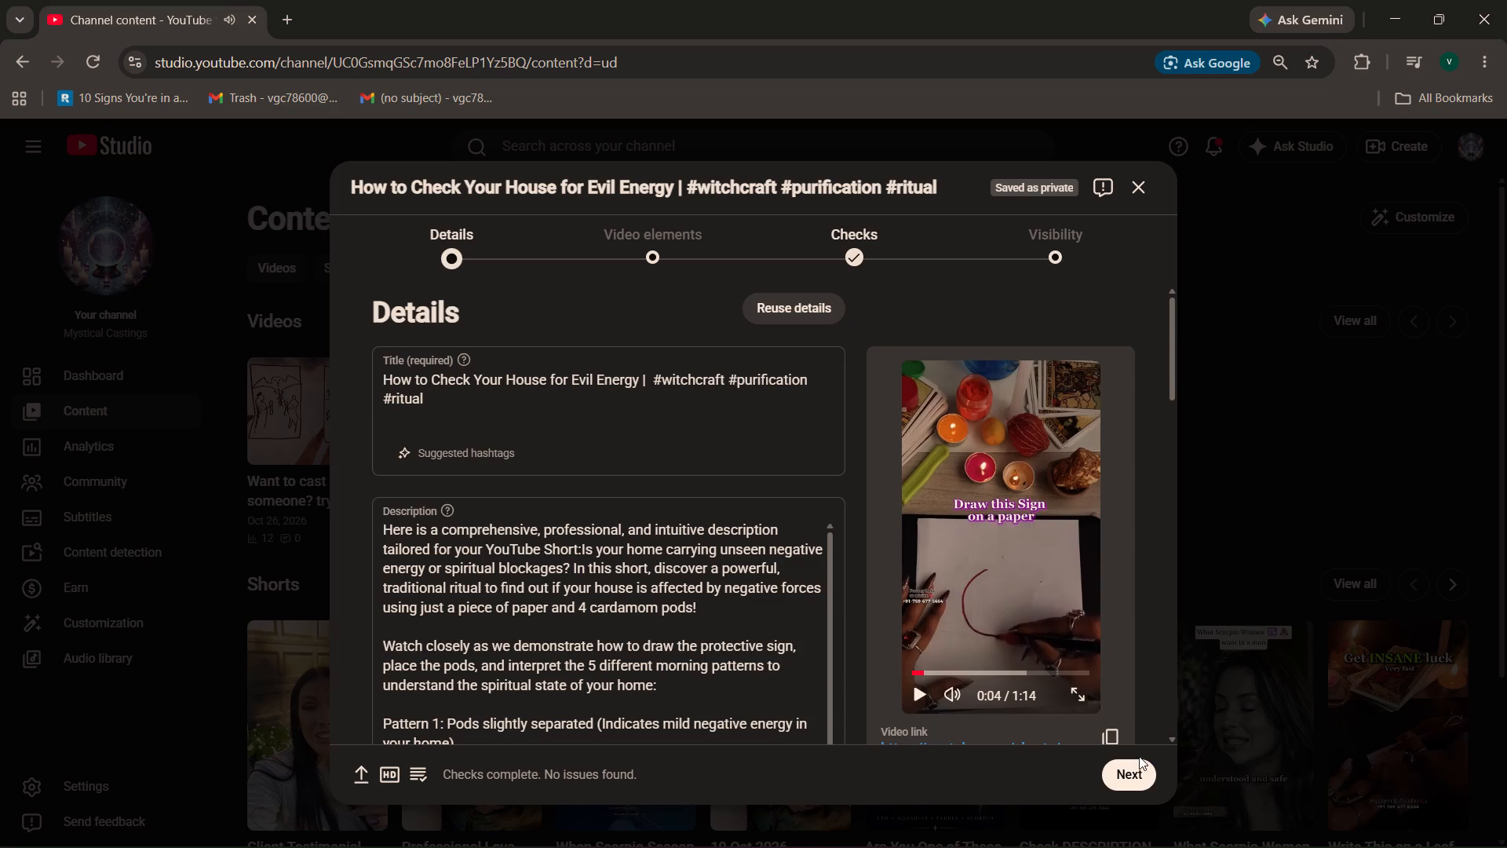
Advance from Details back to the Visibility stage and publish the evil energy Short.
click(1139, 762)
click(1141, 761)
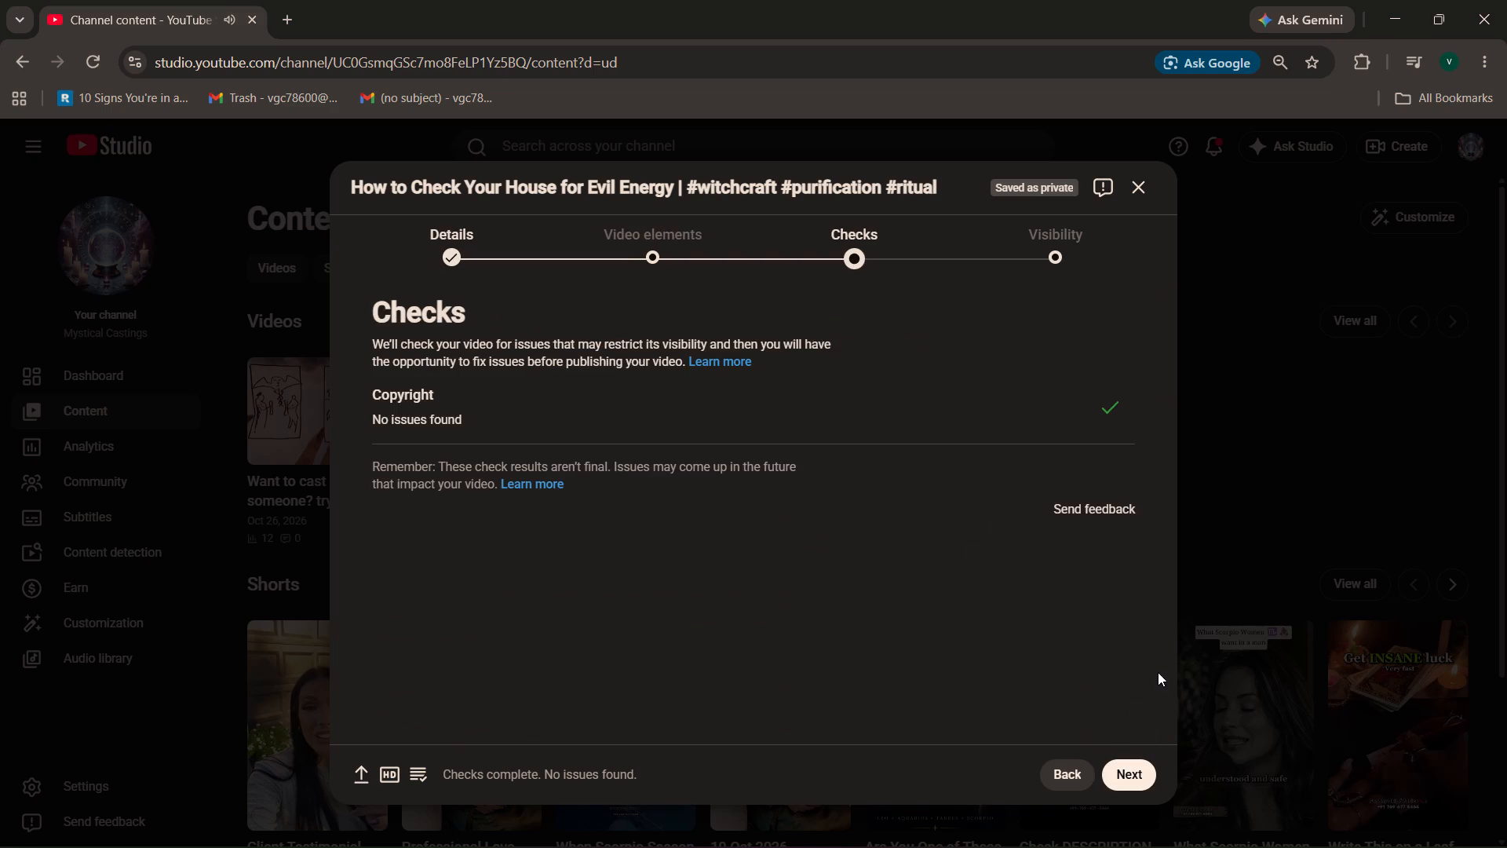
click(1129, 768)
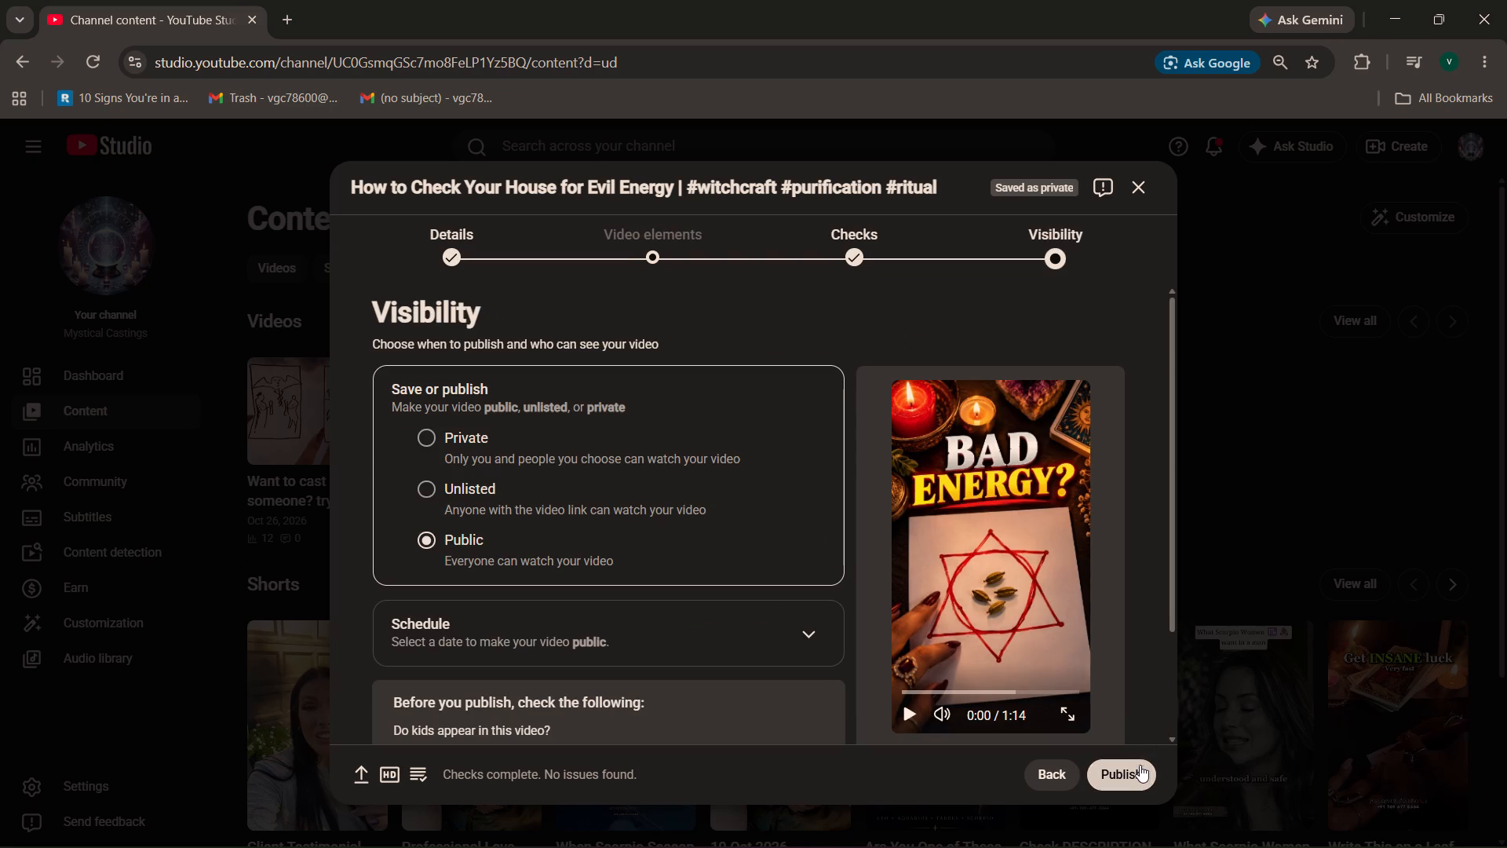
click(1141, 766)
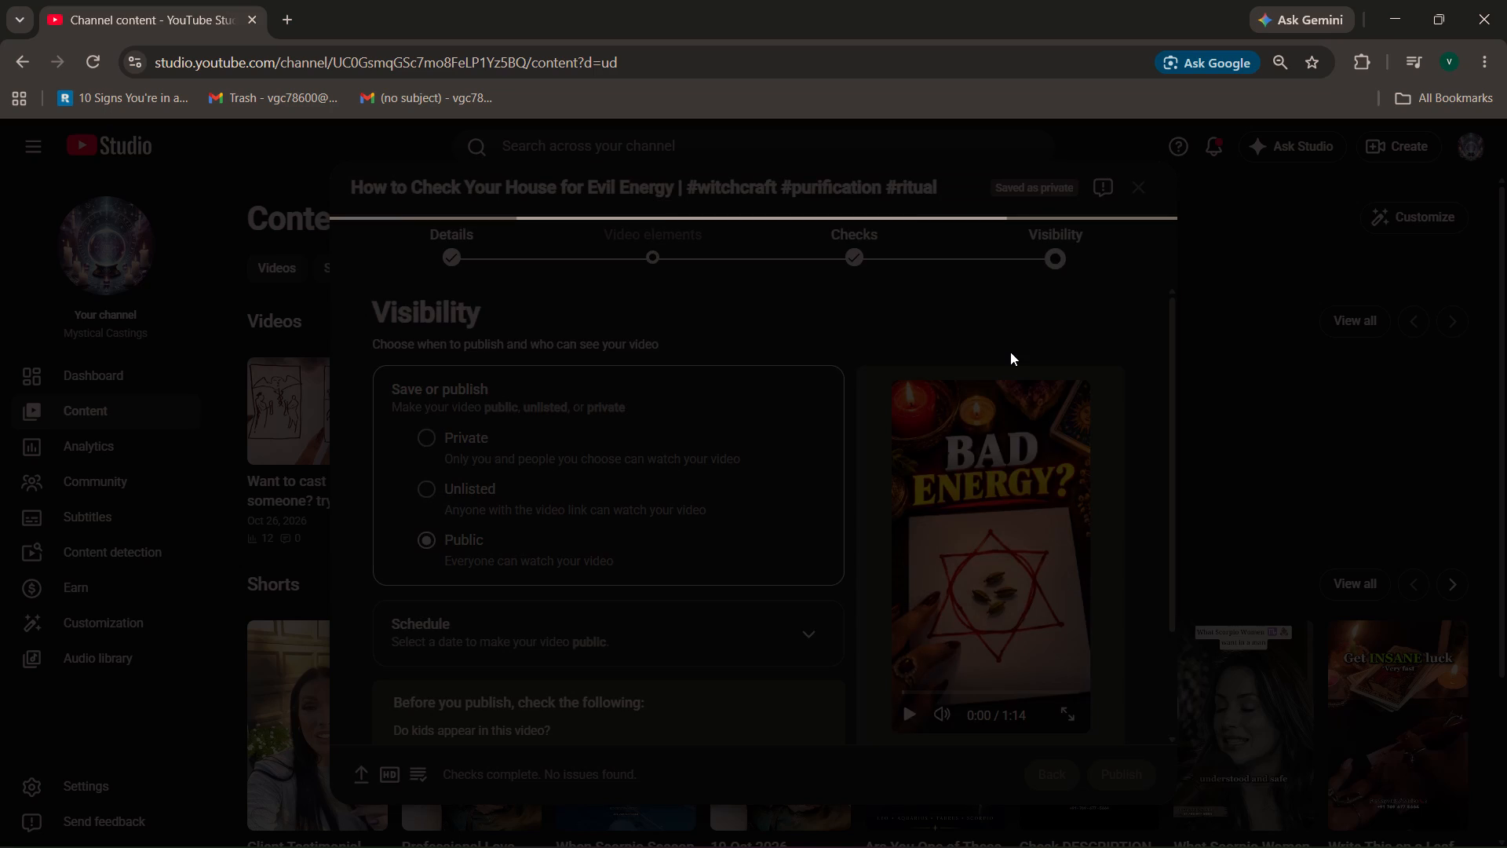